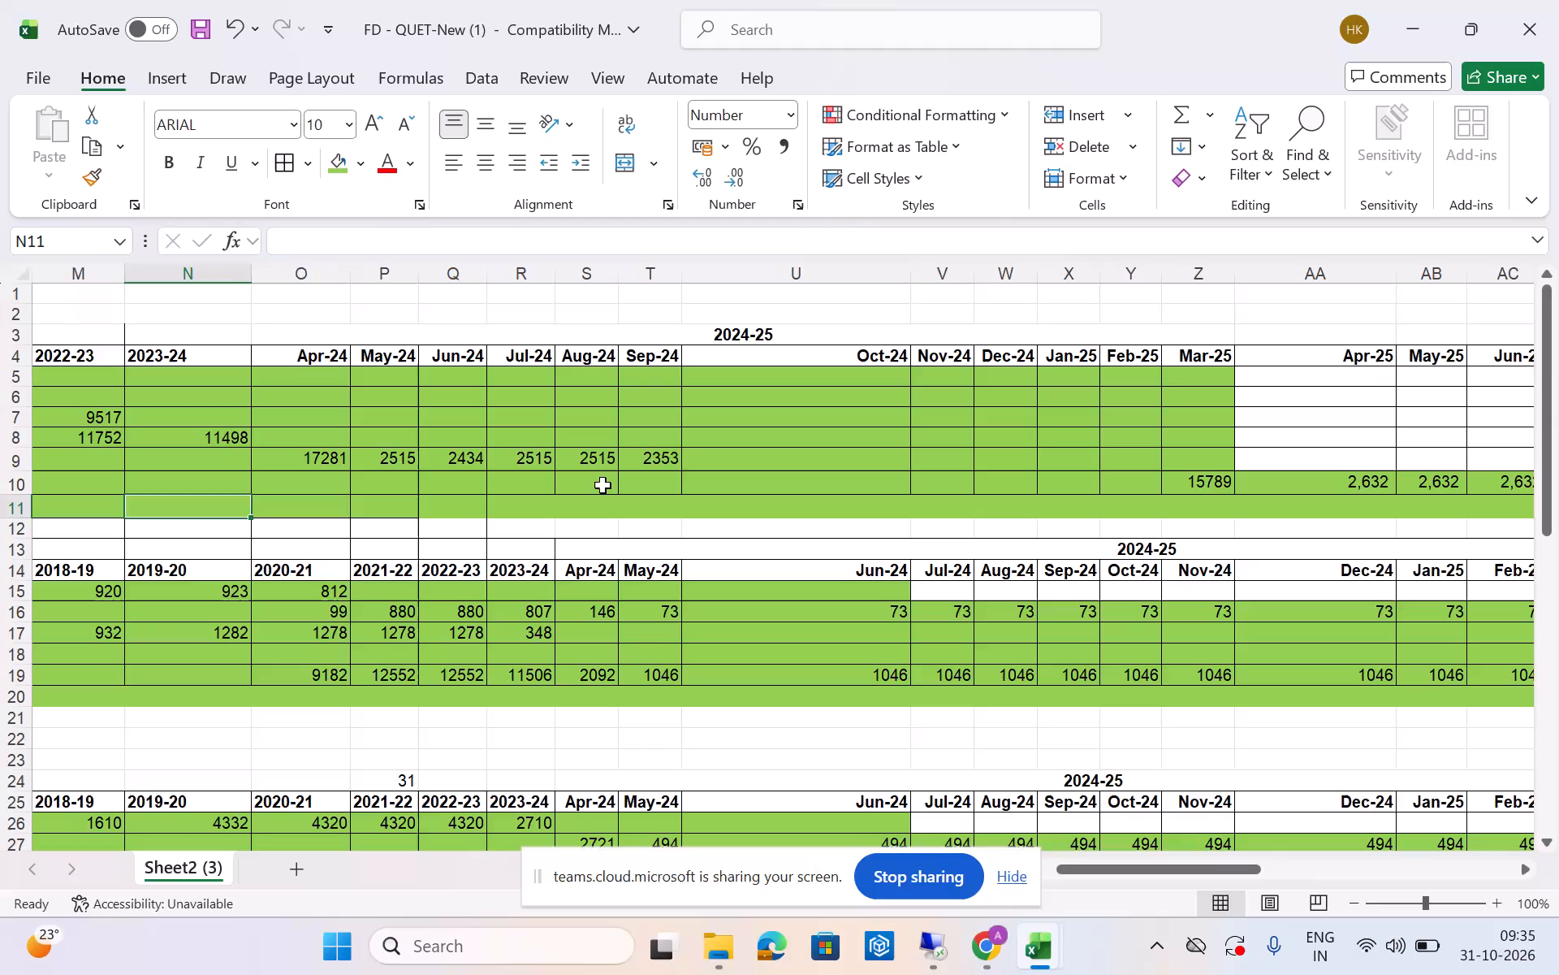
Review the row 11 fixed deposit's monthly interest entries through Sep-26 and its status and remark.
{"action": "key", "text": "Right"}
{"action": "key", "text": "Right"}
{"action": "key", "text": "Right"}
{"action": "key", "text": "Right"}
{"action": "key", "text": "Right"}
{"action": "key", "text": "Right"}
{"action": "key", "text": "Right"}
{"action": "key", "text": "Right"}
{"action": "key", "text": "Right"}
{"action": "key", "text": "Right"}
{"action": "key", "text": "Right"}
{"action": "key", "text": "Right"}
{"action": "key", "text": "Right"}
{"action": "key", "text": "Right"}
{"action": "key", "text": "Right"}
{"action": "key", "text": "Right"}
{"action": "key", "text": "Right"}
{"action": "key", "text": "Right"}
{"action": "key", "text": "Right"}
{"action": "key", "text": "Right"}
{"action": "key", "text": "Right"}
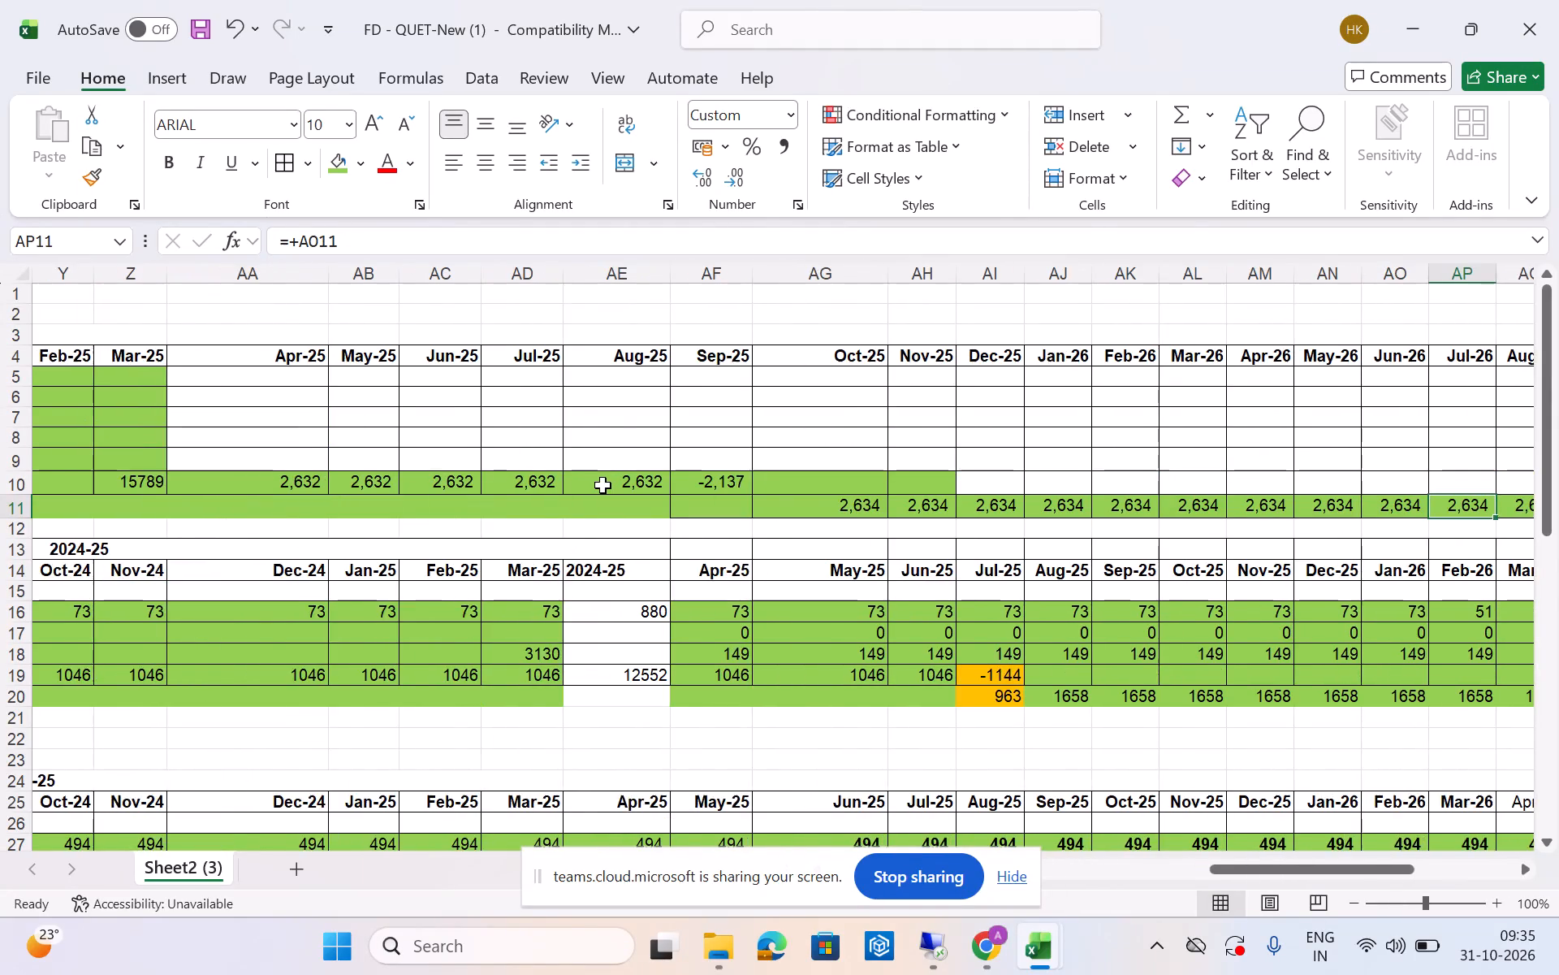
{"action": "key", "text": "Right"}
{"action": "key", "text": "Right"}
{"action": "key", "text": "Right"}
{"action": "key", "text": "Right"}
{"action": "key", "text": "Right"}
{"action": "key", "text": "Right"}
{"action": "key", "text": "Right"}
{"action": "key", "text": "Right"}
{"action": "key", "text": "Right"}
{"action": "key", "text": "Right"}
{"action": "key", "text": "Right"}
{"action": "key", "text": "Right"}
{"action": "key", "text": "Left"}
{"action": "key", "text": "Left"}
{"action": "key", "text": "Left"}
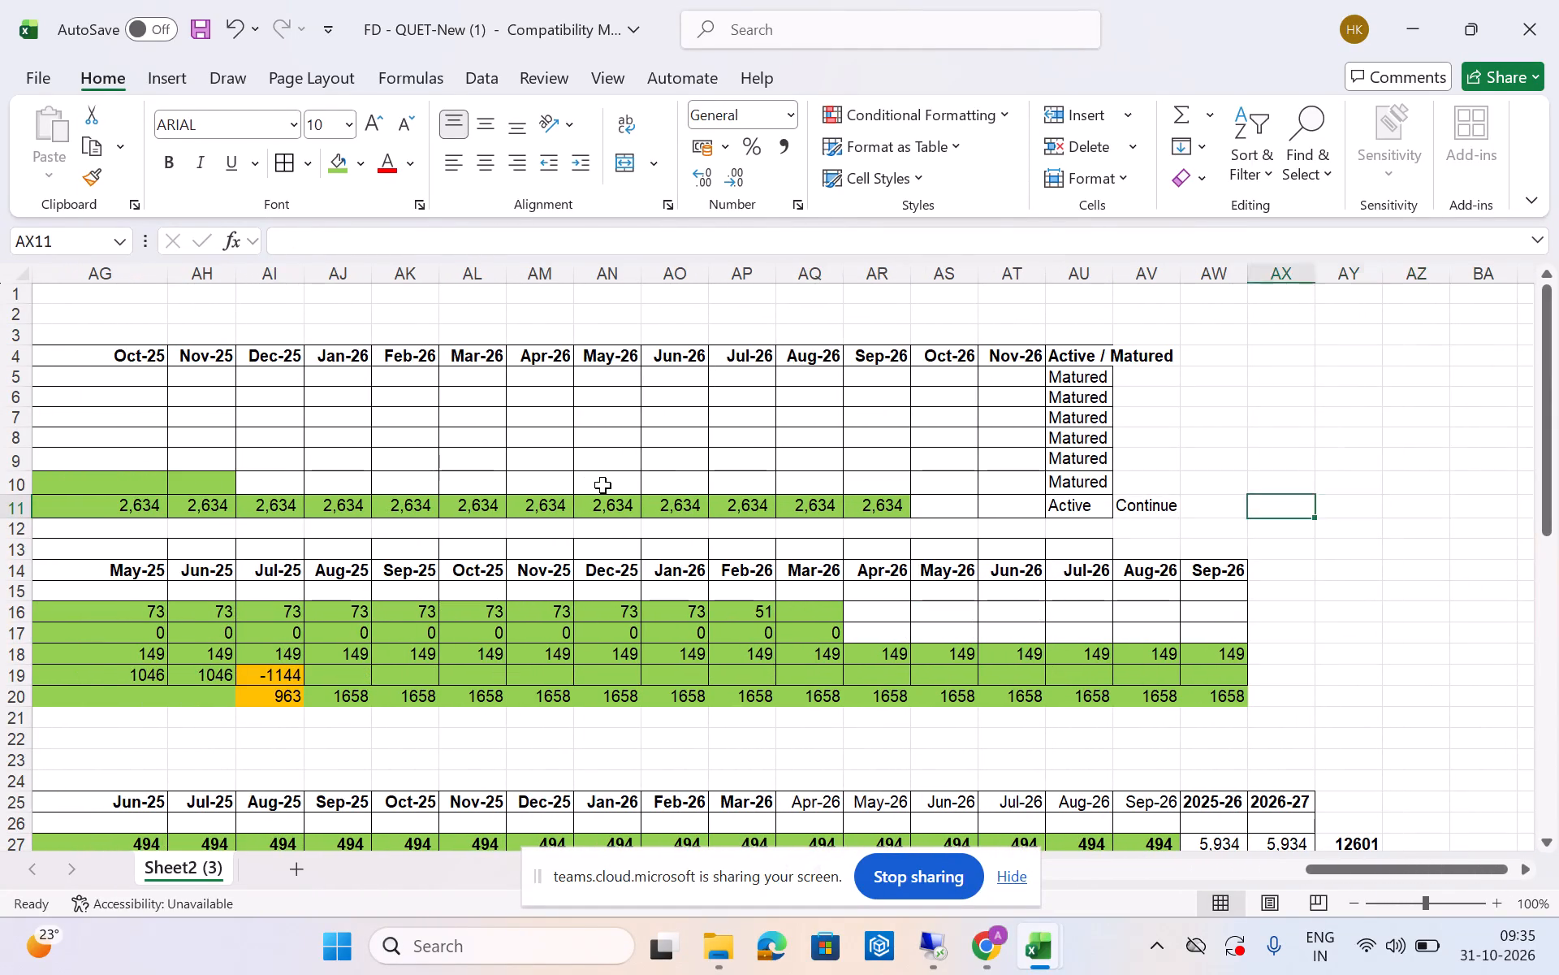
{"action": "key", "text": "Left"}
{"action": "key", "text": "Left"}
{"action": "key", "text": "shift+Left"}
{"action": "key", "text": "shift+Left"}
{"action": "key", "text": "shift+Left"}
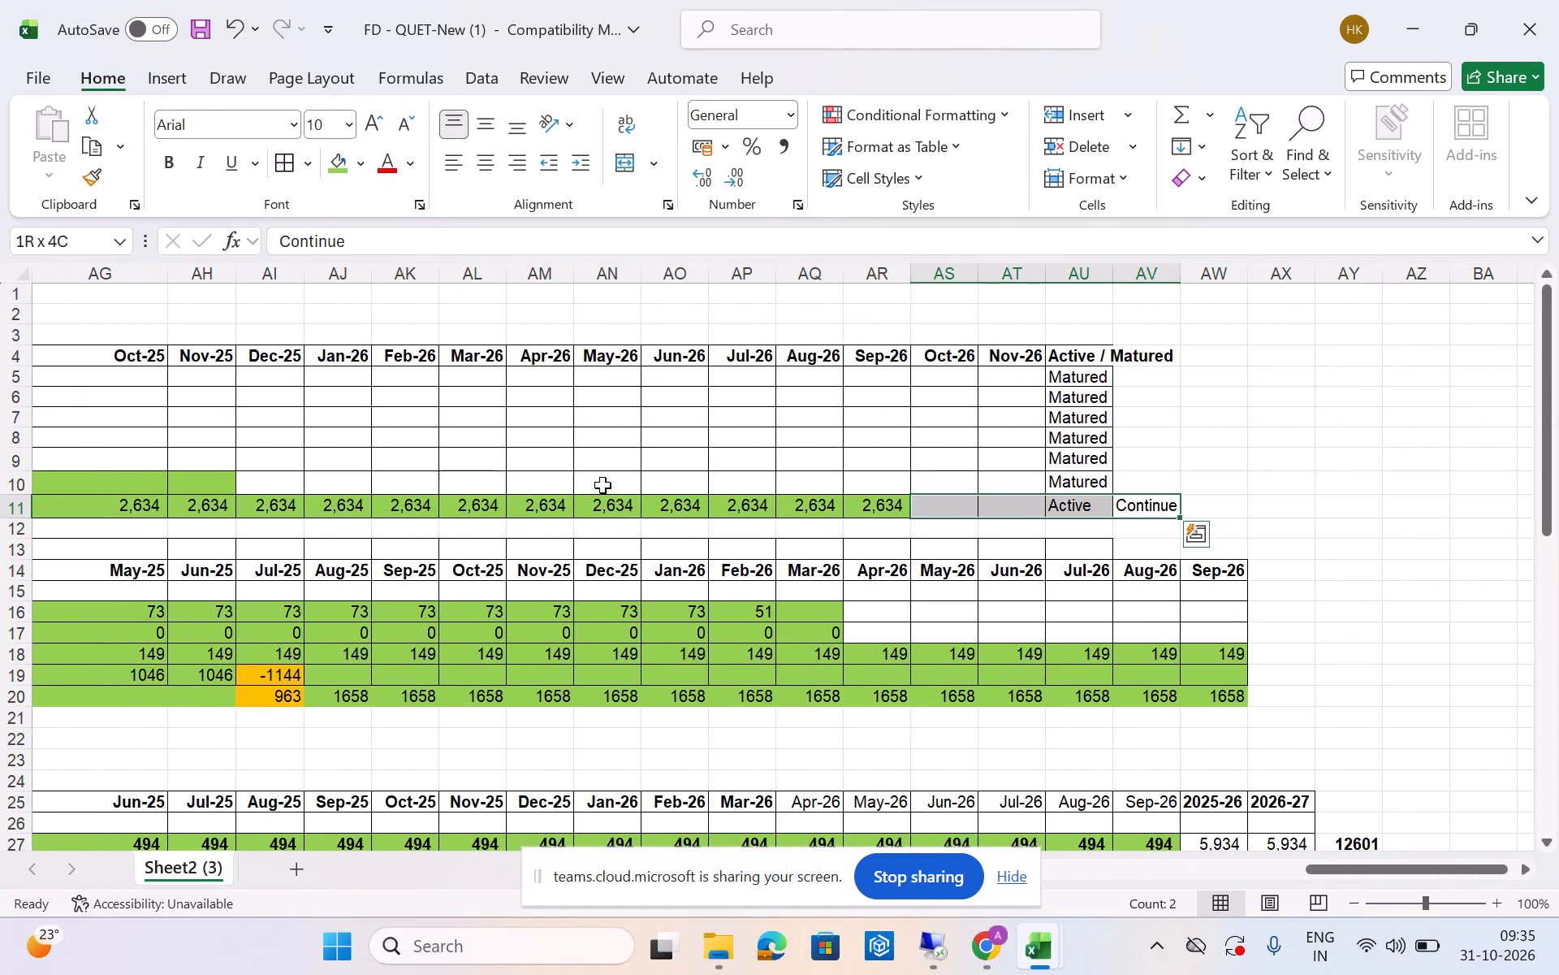
{"action": "key", "text": "shift+space"}
{"action": "key", "text": "Left"}
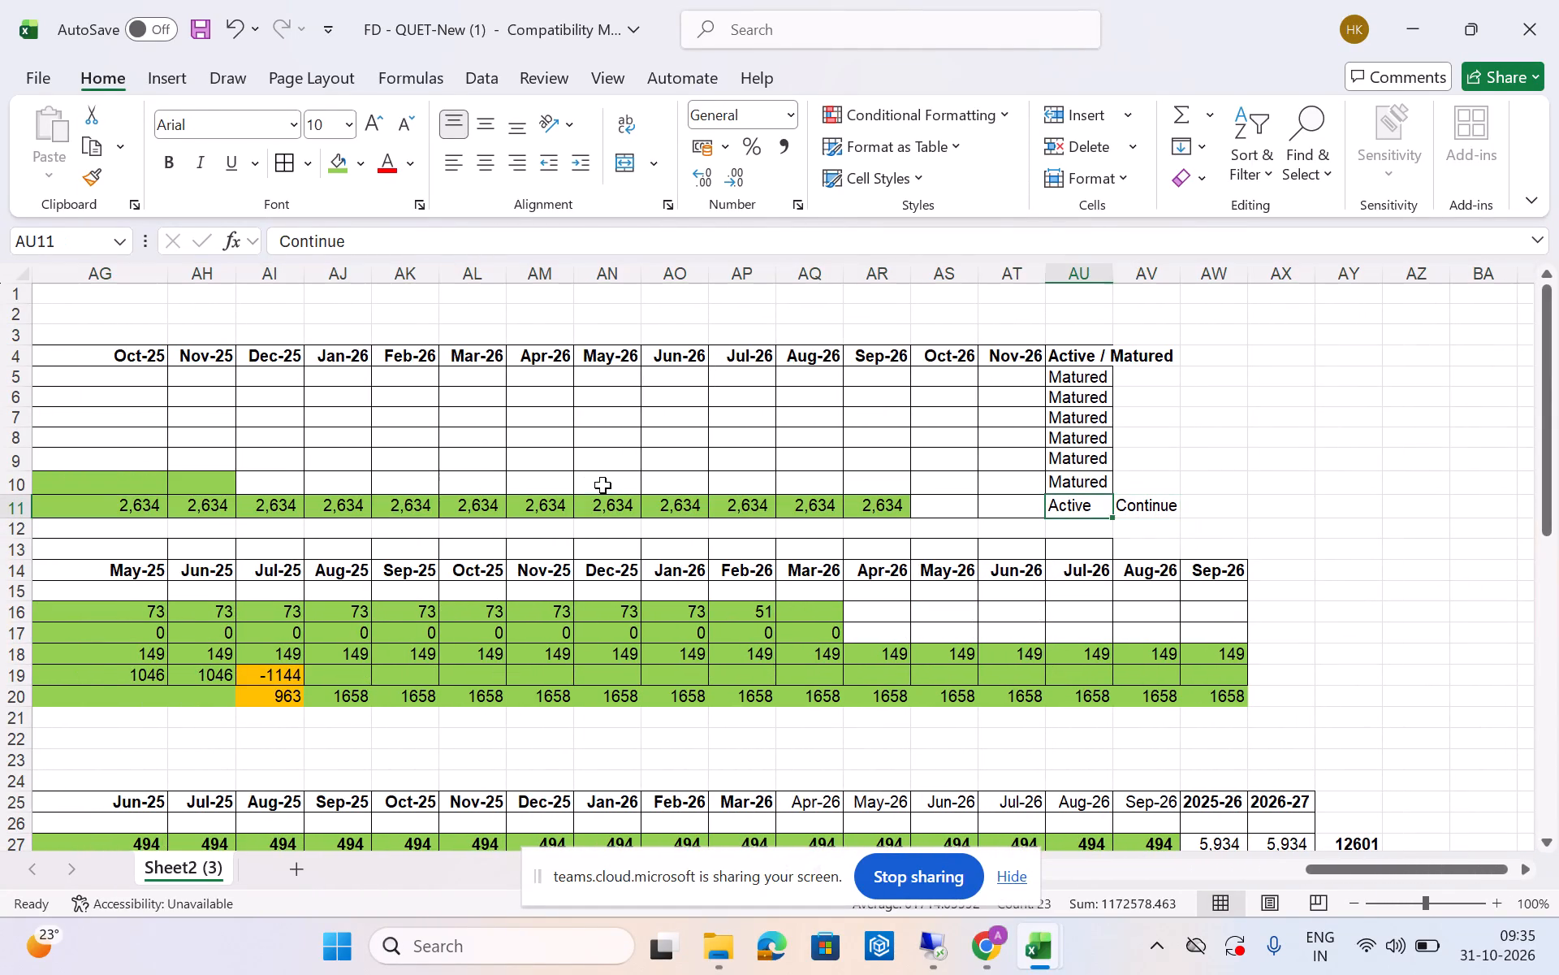
{"action": "key", "text": "Right"}
{"action": "key", "text": "Left"}
{"action": "key", "text": "Right"}
{"action": "key", "text": "Right"}
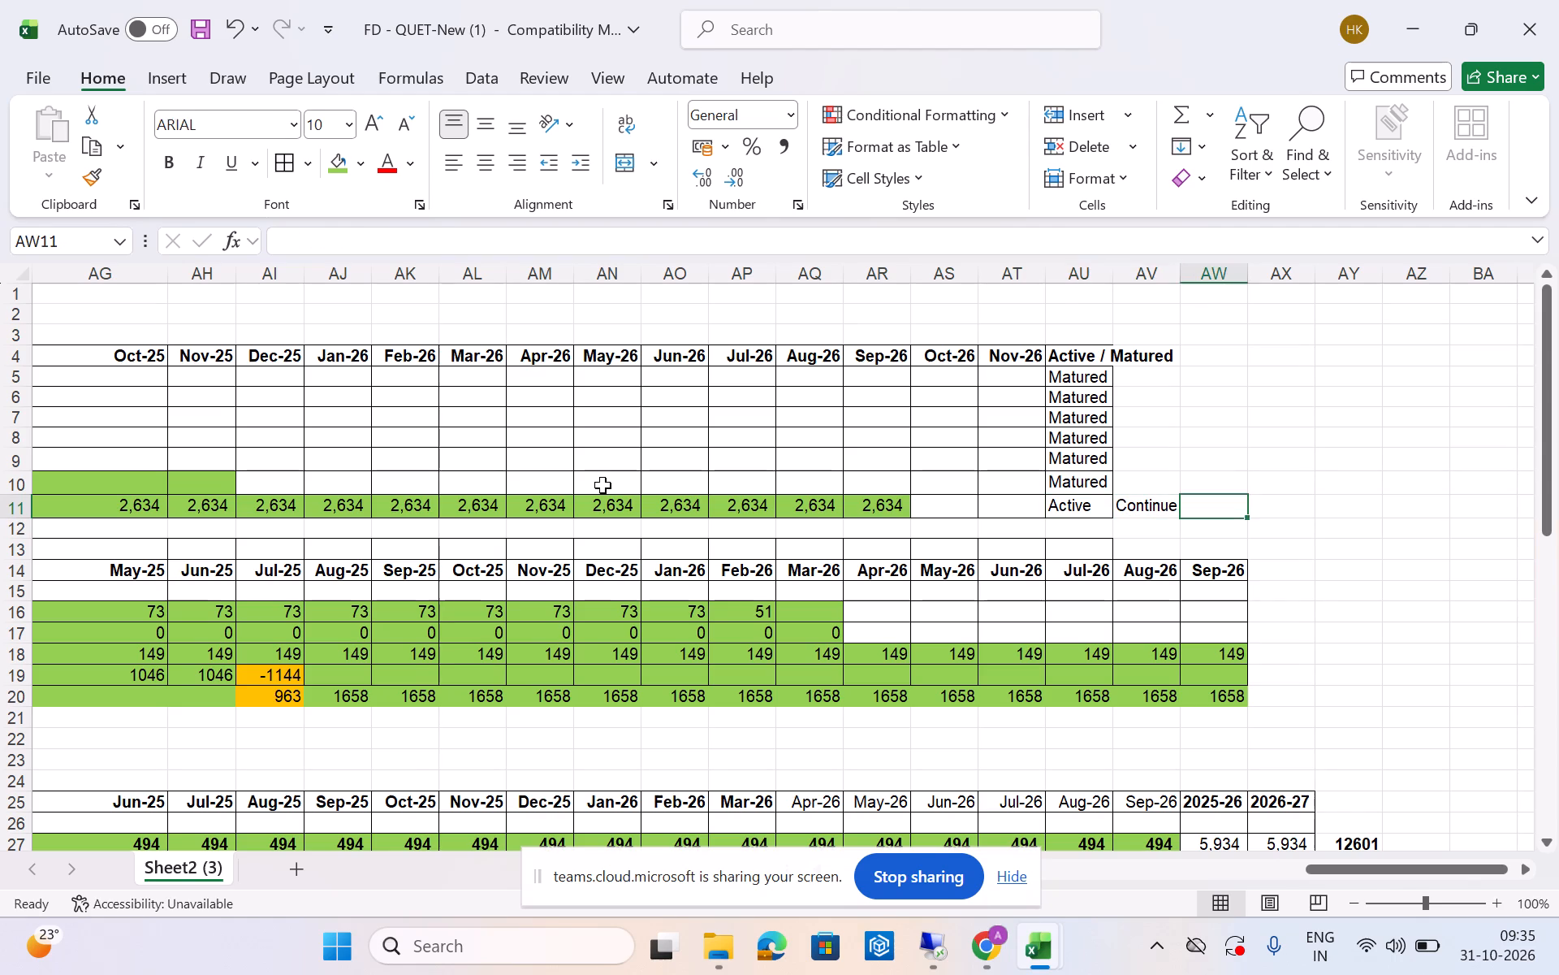
Change the remark beside the row 11 deposit's Active status in AV11 to "Check and Continue".
{"action": "key", "text": "Left"}
{"action": "key", "text": "F2"}
{"action": "key", "text": "Left"}
{"action": "key", "text": "Left"}
{"action": "key", "text": "Left"}
{"action": "key", "text": "Left"}
{"action": "key", "text": "Left"}
{"action": "key", "text": "Left"}
{"action": "key", "text": "Left"}
{"action": "key", "text": "Left"}
{"action": "key", "text": "Left"}
{"action": "key", "text": "Left"}
{"action": "key", "text": "Left"}
{"action": "key", "text": "Left"}
{"action": "key", "text": "Left"}
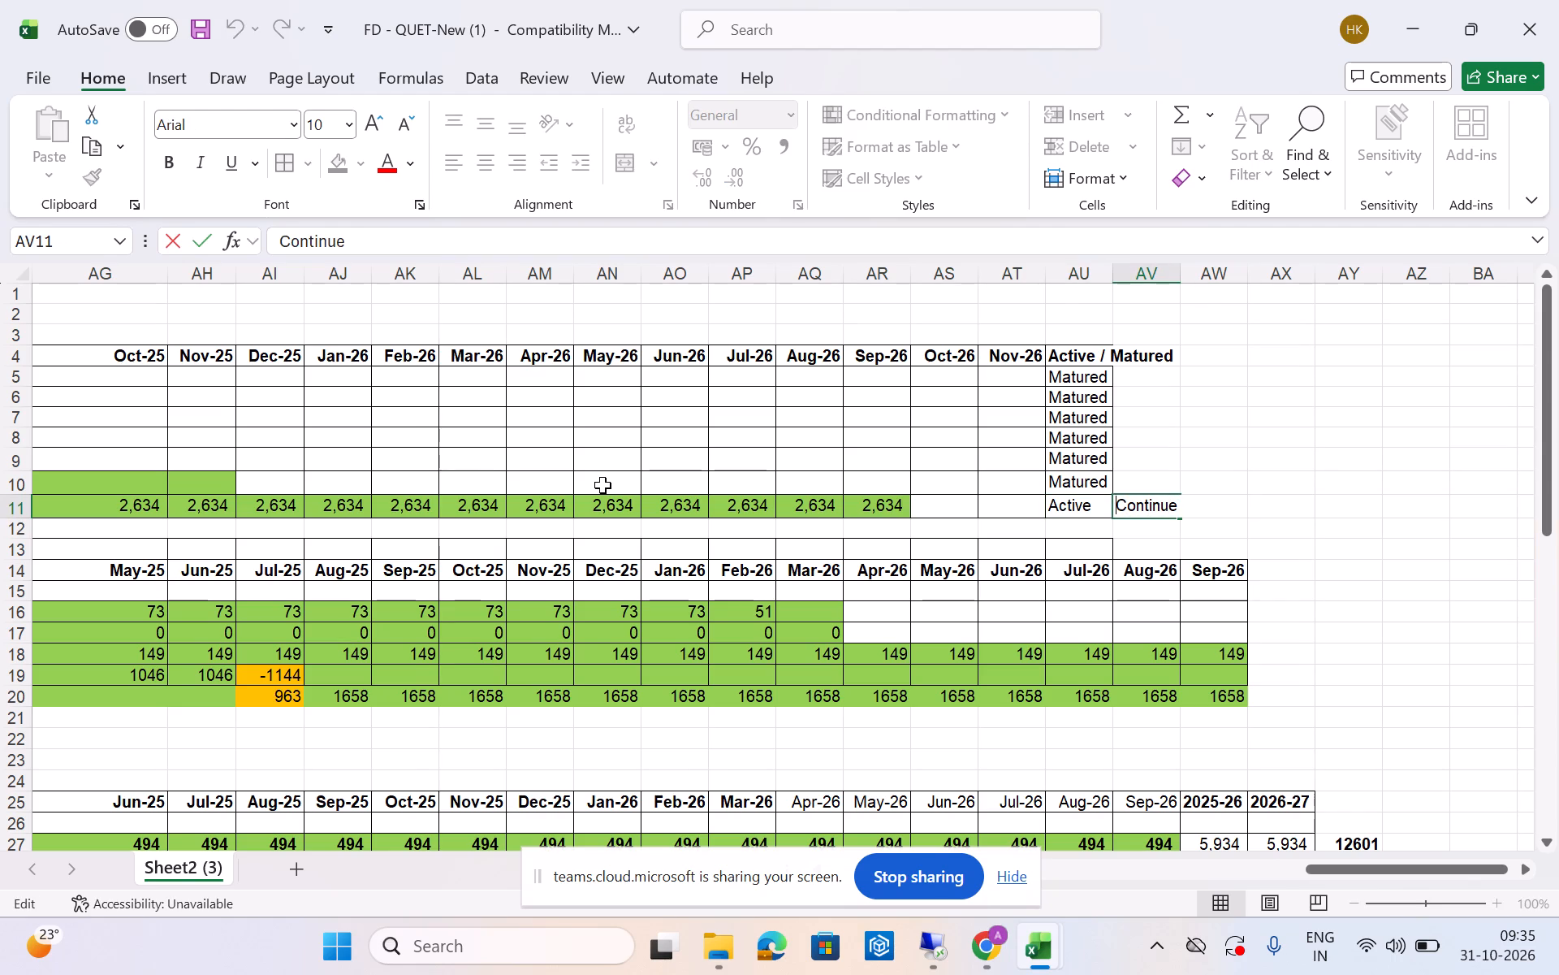
{"action": "type", "text": "Cehcka"}
{"action": "key", "text": "space"}
{"action": "key", "text": "BackSpace"}
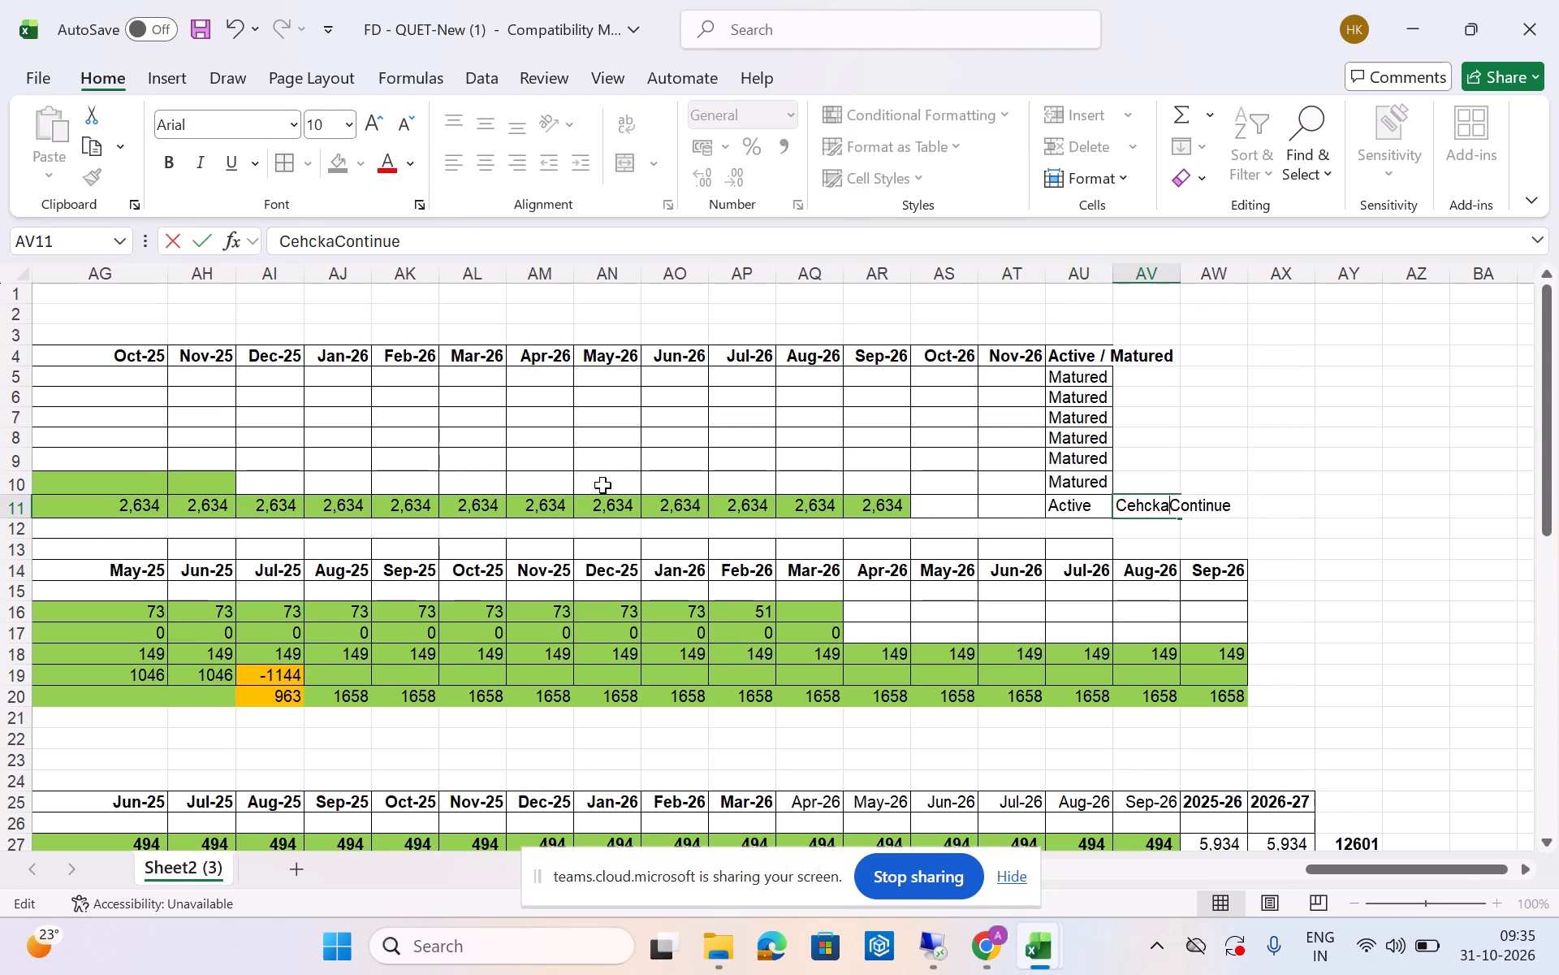
{"action": "key", "text": "BackSpace"}
{"action": "key", "text": "BackSpace"}
{"action": "key", "text": "BackSpace"}
{"action": "key", "text": "BackSpace"}
{"action": "key", "text": "BackSpace"}
{"action": "type", "text": "heck and"}
{"action": "key", "text": "space"}
{"action": "key", "text": "Right"}
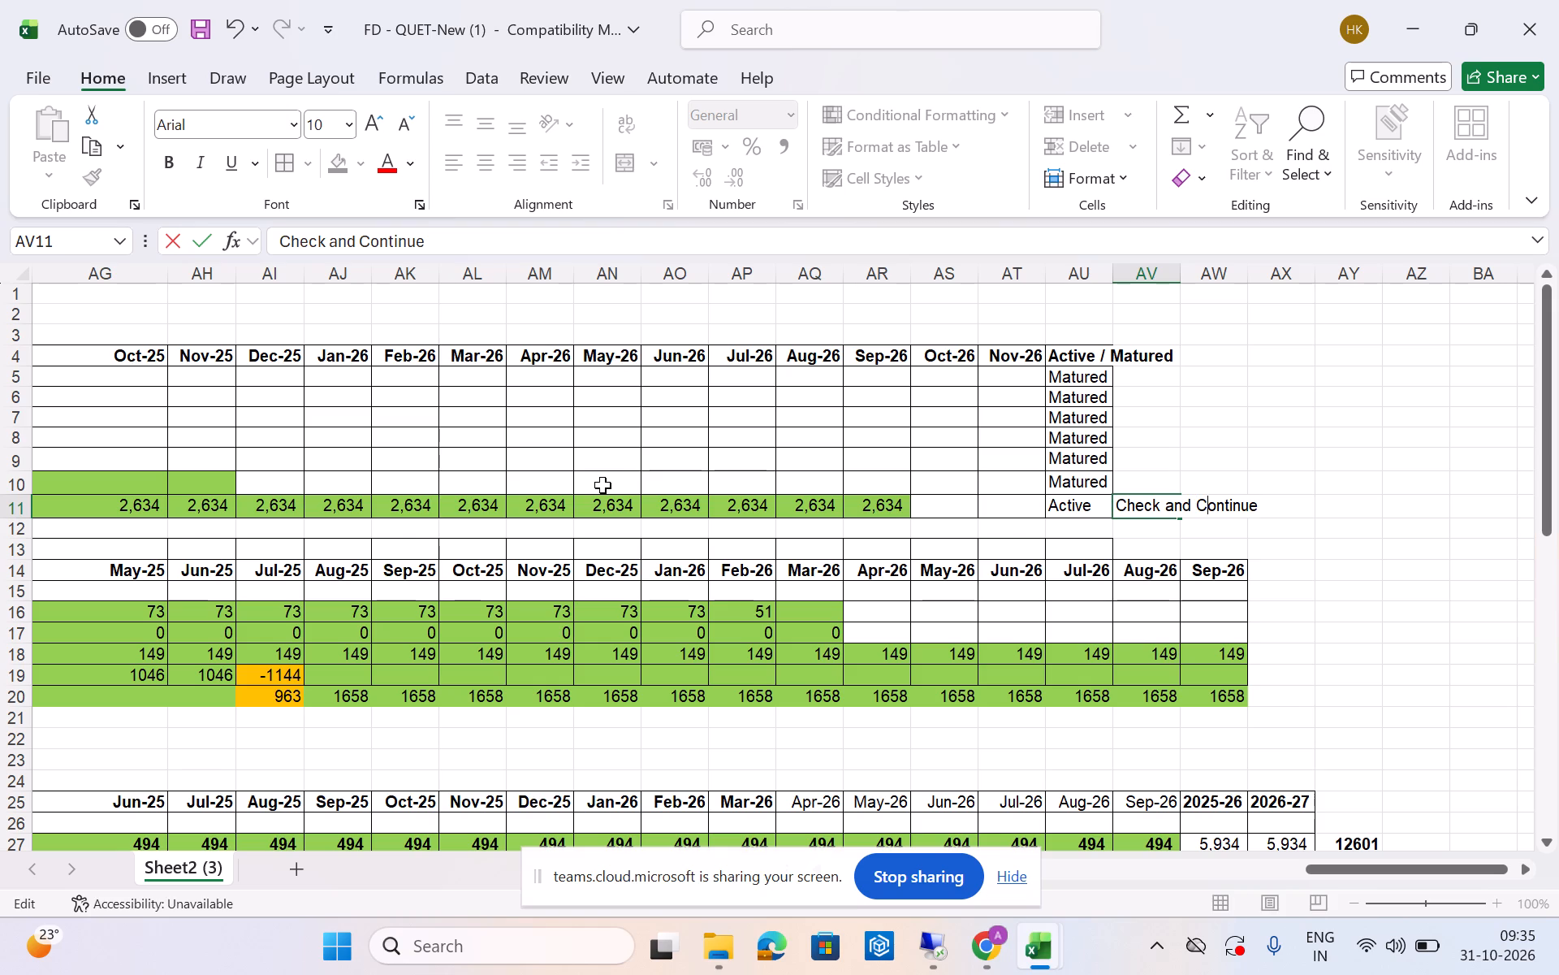
{"action": "key", "text": "Left"}
{"action": "key", "text": "Left"}
{"action": "key", "text": "Right"}
{"action": "key", "text": "BackSpace"}
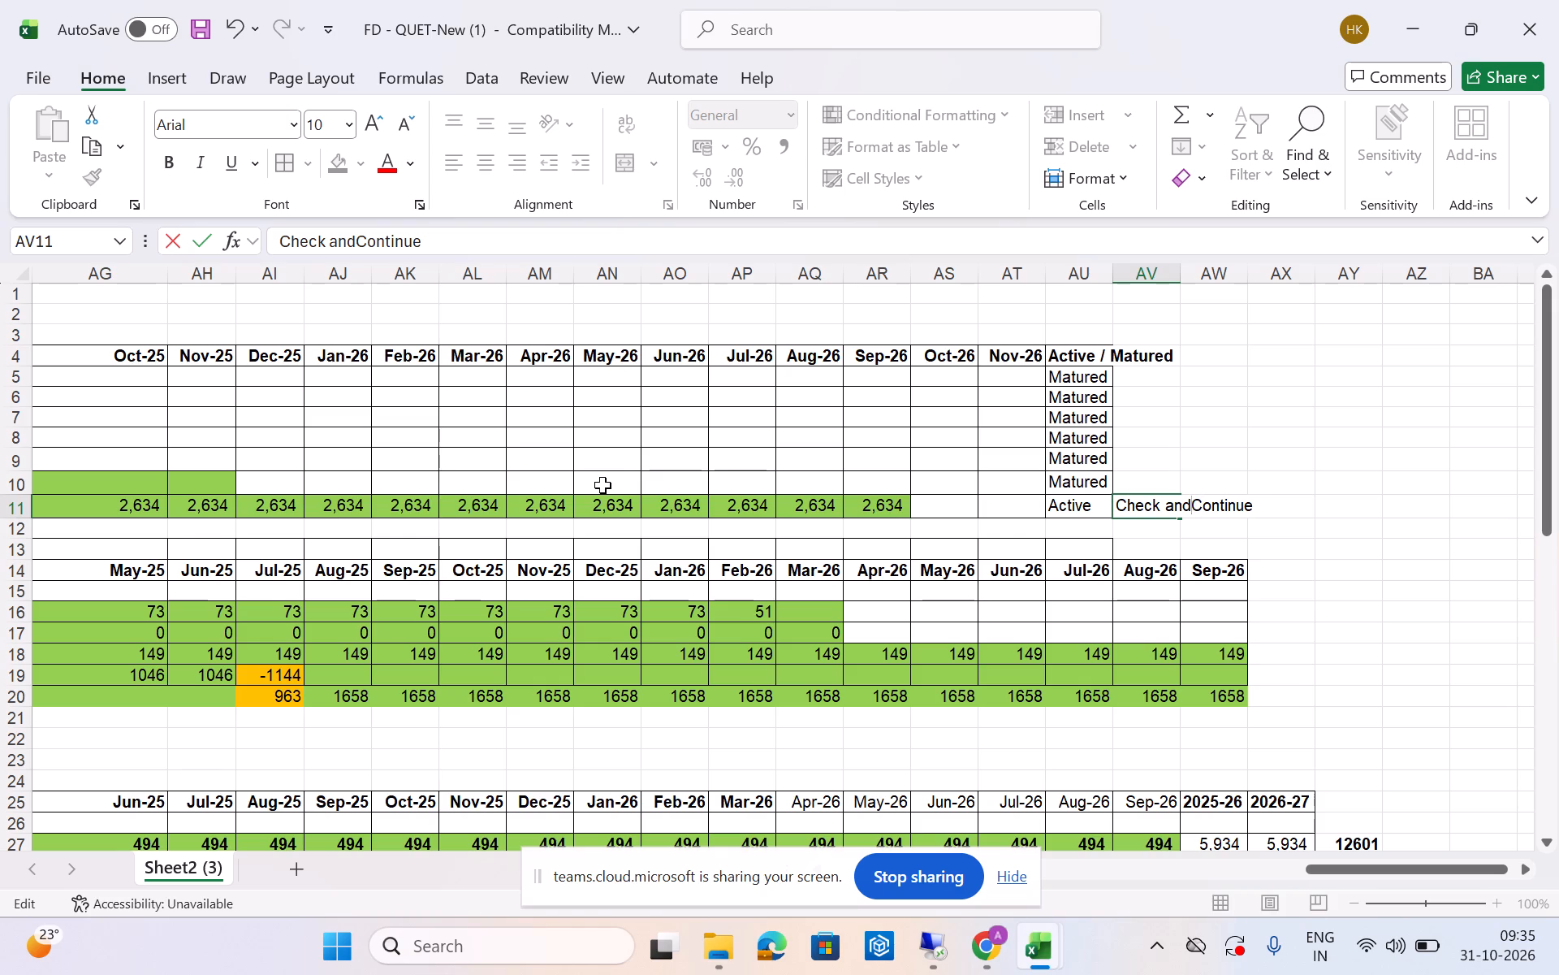
{"action": "key", "text": "space"}
{"action": "key", "text": "Right"}
{"action": "key", "text": "Right"}
{"action": "key", "text": "Right"}
{"action": "key", "text": "Right"}
{"action": "key", "text": "Right"}
{"action": "key", "text": "Right"}
{"action": "key", "text": "Right"}
{"action": "key", "text": "Right"}
{"action": "key", "text": "Right"}
{"action": "key", "text": "Right"}
{"action": "key", "text": "Right"}
{"action": "key", "text": "Right"}
{"action": "key", "text": "Right"}
{"action": "key", "text": "Right"}
{"action": "key", "text": "Right"}
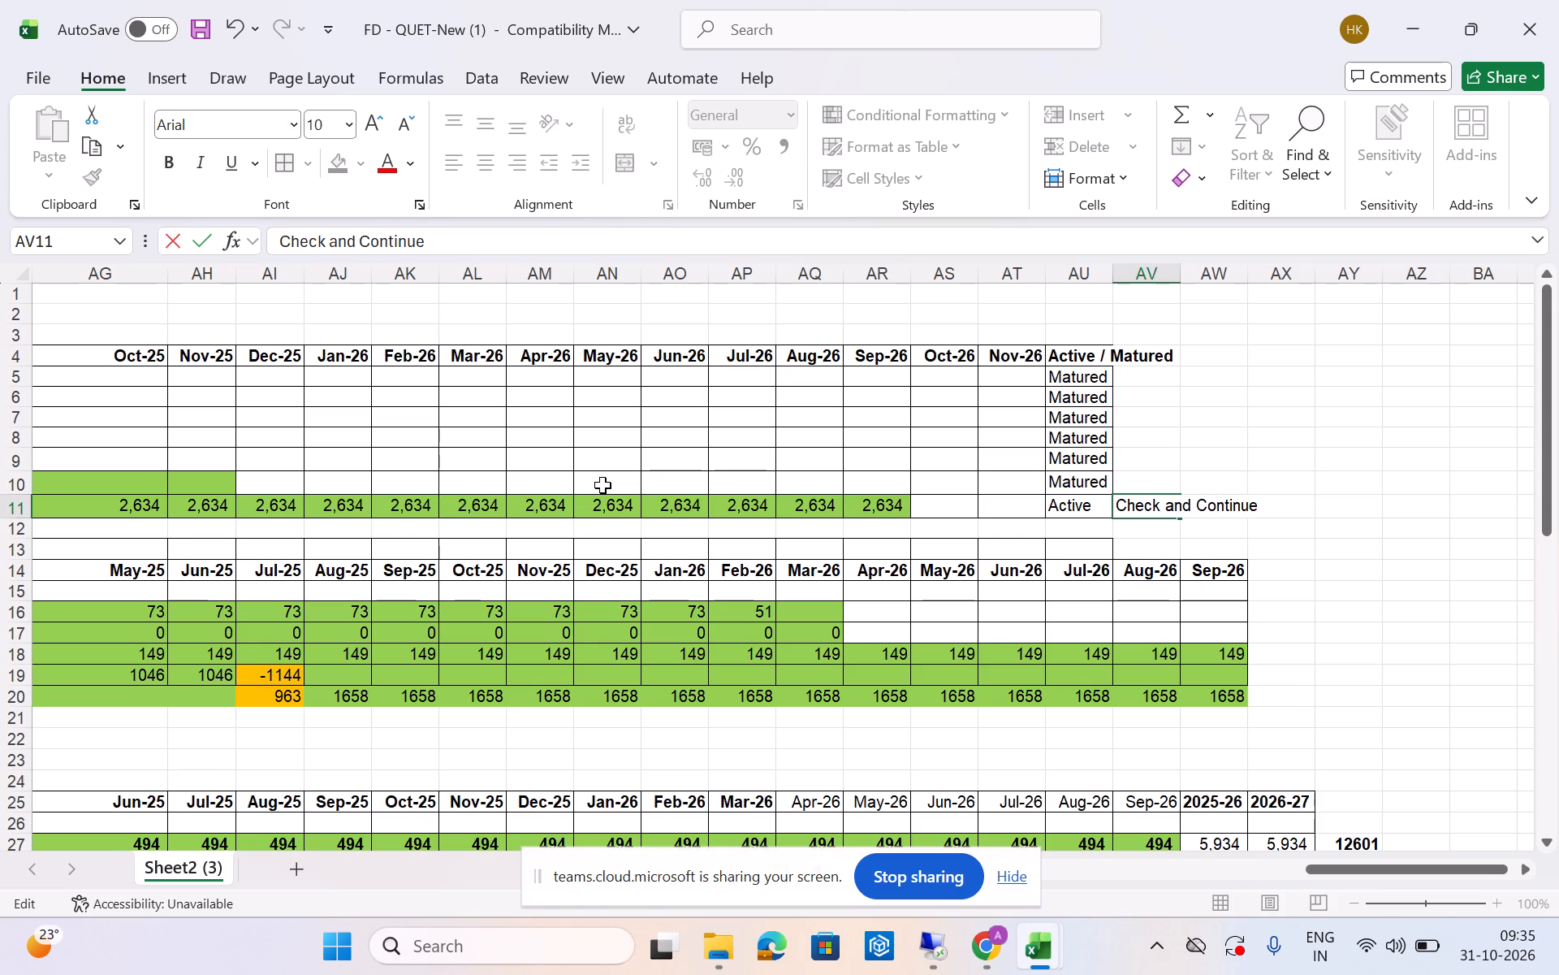
{"action": "key", "text": "Return"}
Examine row 11 back across the monthly columns to the deposit's amounts, maturity date, ROI and yearly interest columns.
{"action": "key", "text": "Left"}
{"action": "key", "text": "Up"}
{"action": "key", "text": "Left"}
{"action": "key", "text": "Right"}
{"action": "key", "text": "Down"}
{"action": "key", "text": "Left"}
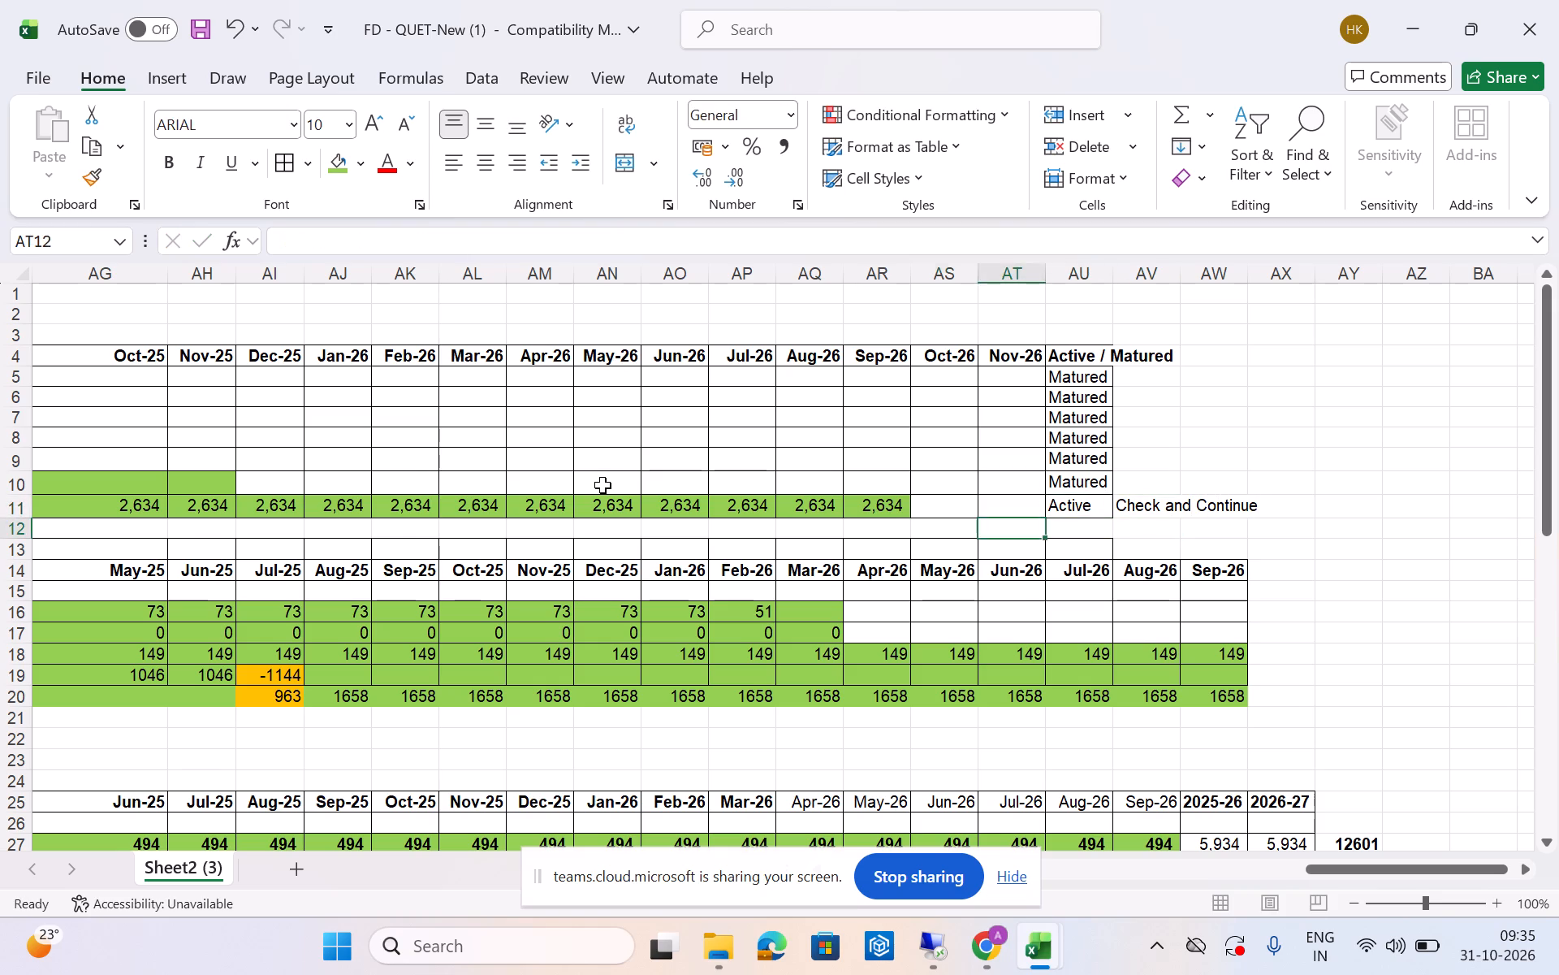
{"action": "key", "text": "Left"}
{"action": "key", "text": "Up"}
{"action": "key", "text": "Left"}
{"action": "key", "text": "Left"}
{"action": "key", "text": "Left"}
{"action": "key", "text": "Left"}
{"action": "key", "text": "Left"}
{"action": "key", "text": "Left"}
{"action": "key", "text": "Left"}
{"action": "key", "text": "Left"}
{"action": "key", "text": "Left"}
{"action": "key", "text": "Left"}
{"action": "key", "text": "Left"}
{"action": "key", "text": "Left"}
{"action": "key", "text": "Left"}
{"action": "key", "text": "Left"}
{"action": "key", "text": "Left"}
{"action": "key", "text": "Left"}
{"action": "key", "text": "Left"}
{"action": "key", "text": "Left"}
{"action": "key", "text": "Left"}
{"action": "key", "text": "Left"}
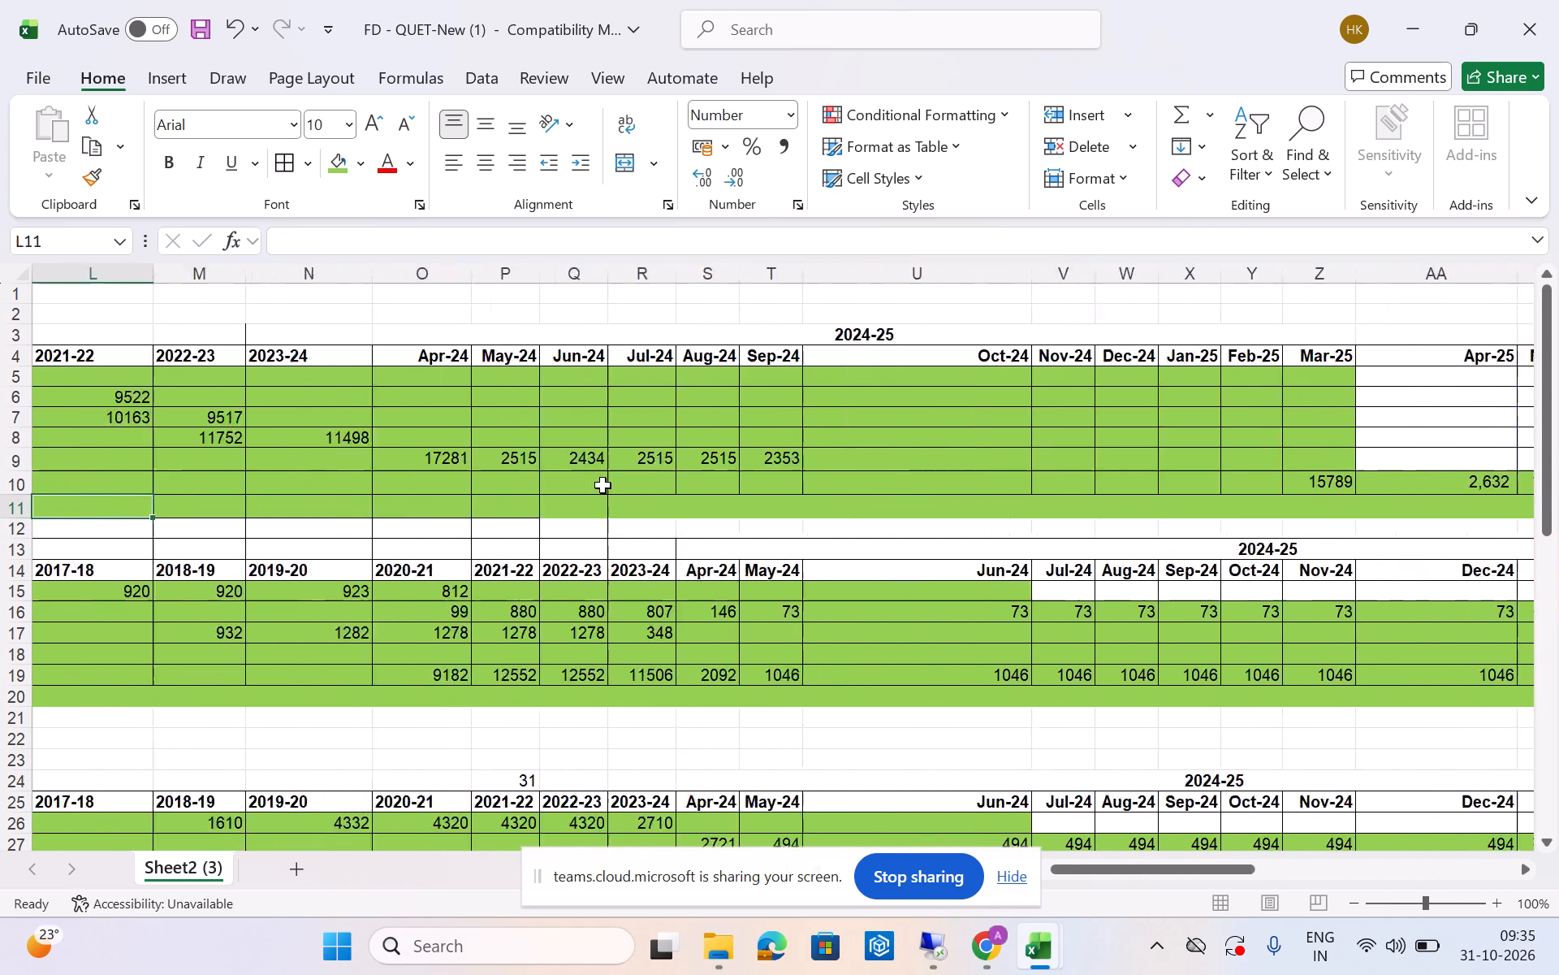
{"action": "key", "text": "Right"}
{"action": "key", "text": "Right"}
{"action": "key", "text": "Right"}
{"action": "key", "text": "Right"}
{"action": "key", "text": "Right"}
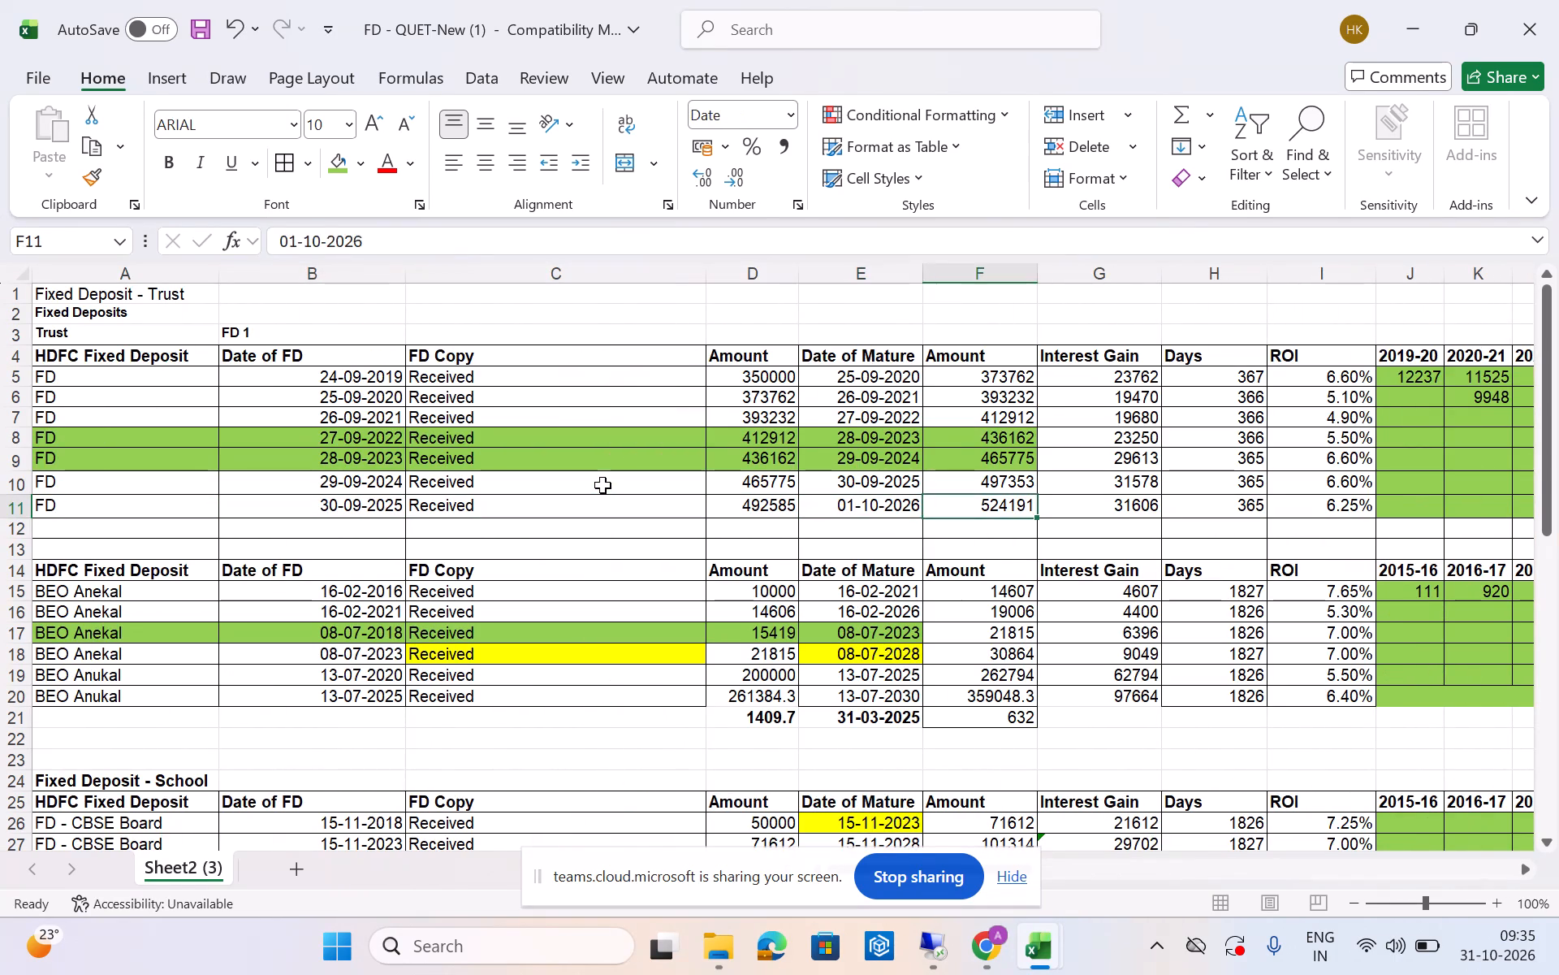
{"action": "key", "text": "Right"}
{"action": "key", "text": "Right"}
{"action": "key", "text": "Right"}
{"action": "key", "text": "Right"}
{"action": "key", "text": "Right"}
{"action": "key", "text": "Right"}
{"action": "key", "text": "Right"}
{"action": "key", "text": "Right"}
{"action": "key", "text": "Right"}
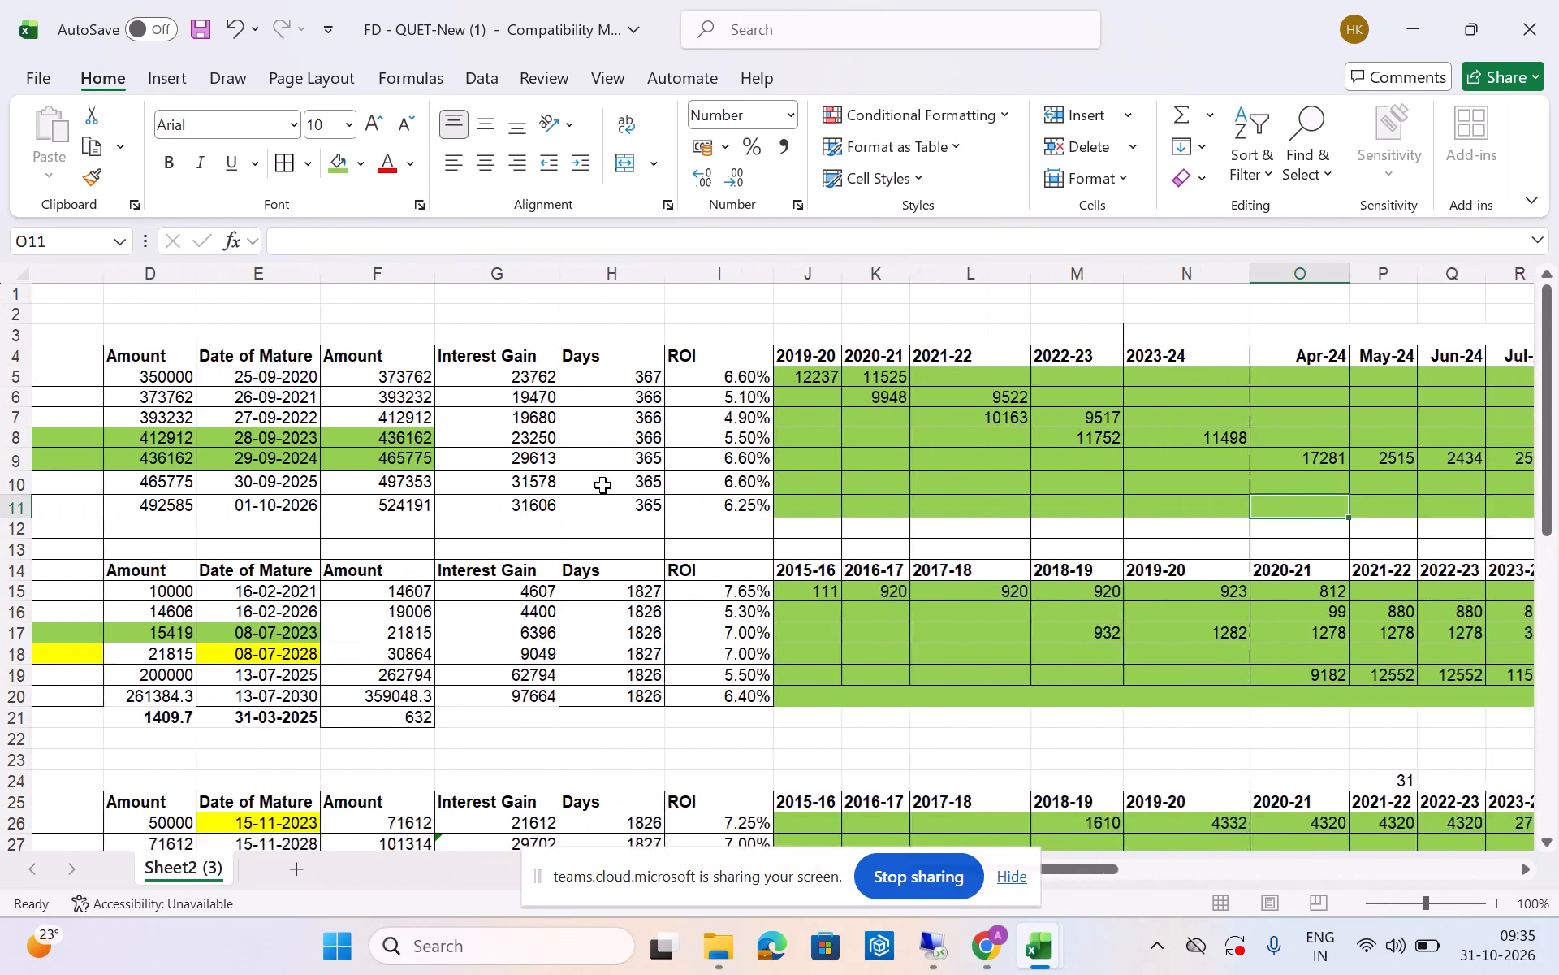
{"action": "key", "text": "Left"}
{"action": "key", "text": "Left"}
{"action": "key", "text": "Left"}
{"action": "key", "text": "Right"}
{"action": "key", "text": "Right"}
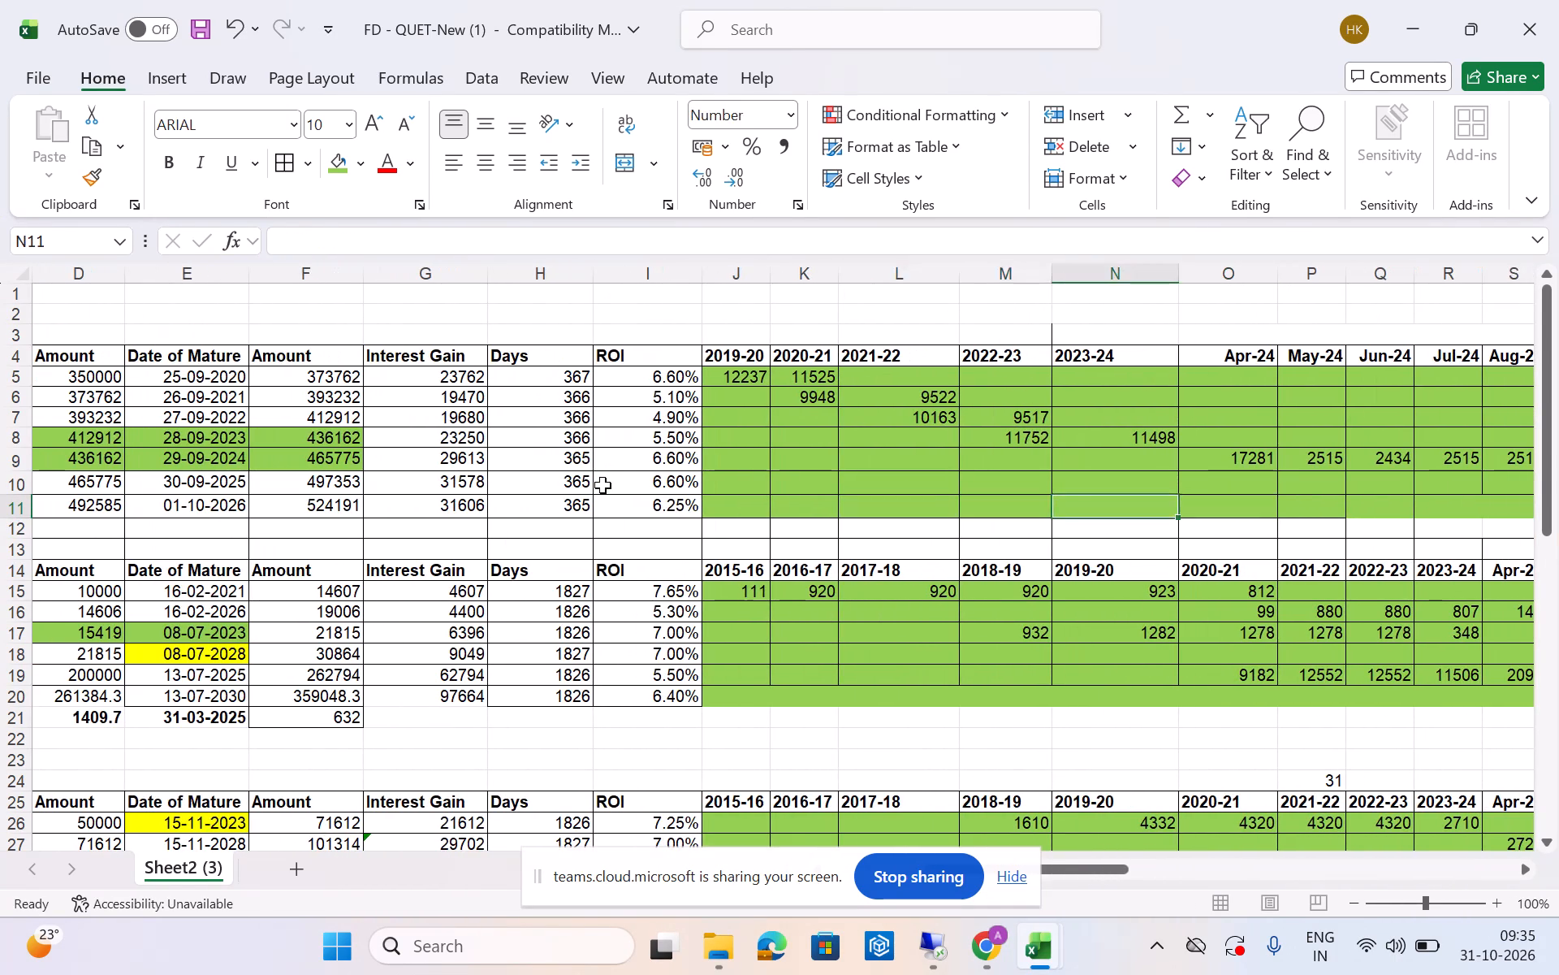
Examine the row 11 deposit's monthly interest entries from the yearly columns across to its Active status.
{"action": "key", "text": "Right"}
{"action": "key", "text": "Left"}
{"action": "key", "text": "Right"}
{"action": "key", "text": "Right"}
{"action": "key", "text": "Right"}
{"action": "key", "text": "Right"}
{"action": "key", "text": "Right"}
{"action": "key", "text": "Right"}
{"action": "key", "text": "Right"}
{"action": "key", "text": "Right"}
{"action": "key", "text": "Right"}
{"action": "key", "text": "Right"}
{"action": "key", "text": "Right"}
{"action": "key", "text": "Right"}
{"action": "key", "text": "Right"}
{"action": "key", "text": "Right"}
{"action": "key", "text": "Right"}
{"action": "key", "text": "Right"}
{"action": "key", "text": "Right"}
{"action": "key", "text": "Right"}
{"action": "key", "text": "Right"}
{"action": "key", "text": "Right"}
{"action": "key", "text": "Right"}
{"action": "key", "text": "Right"}
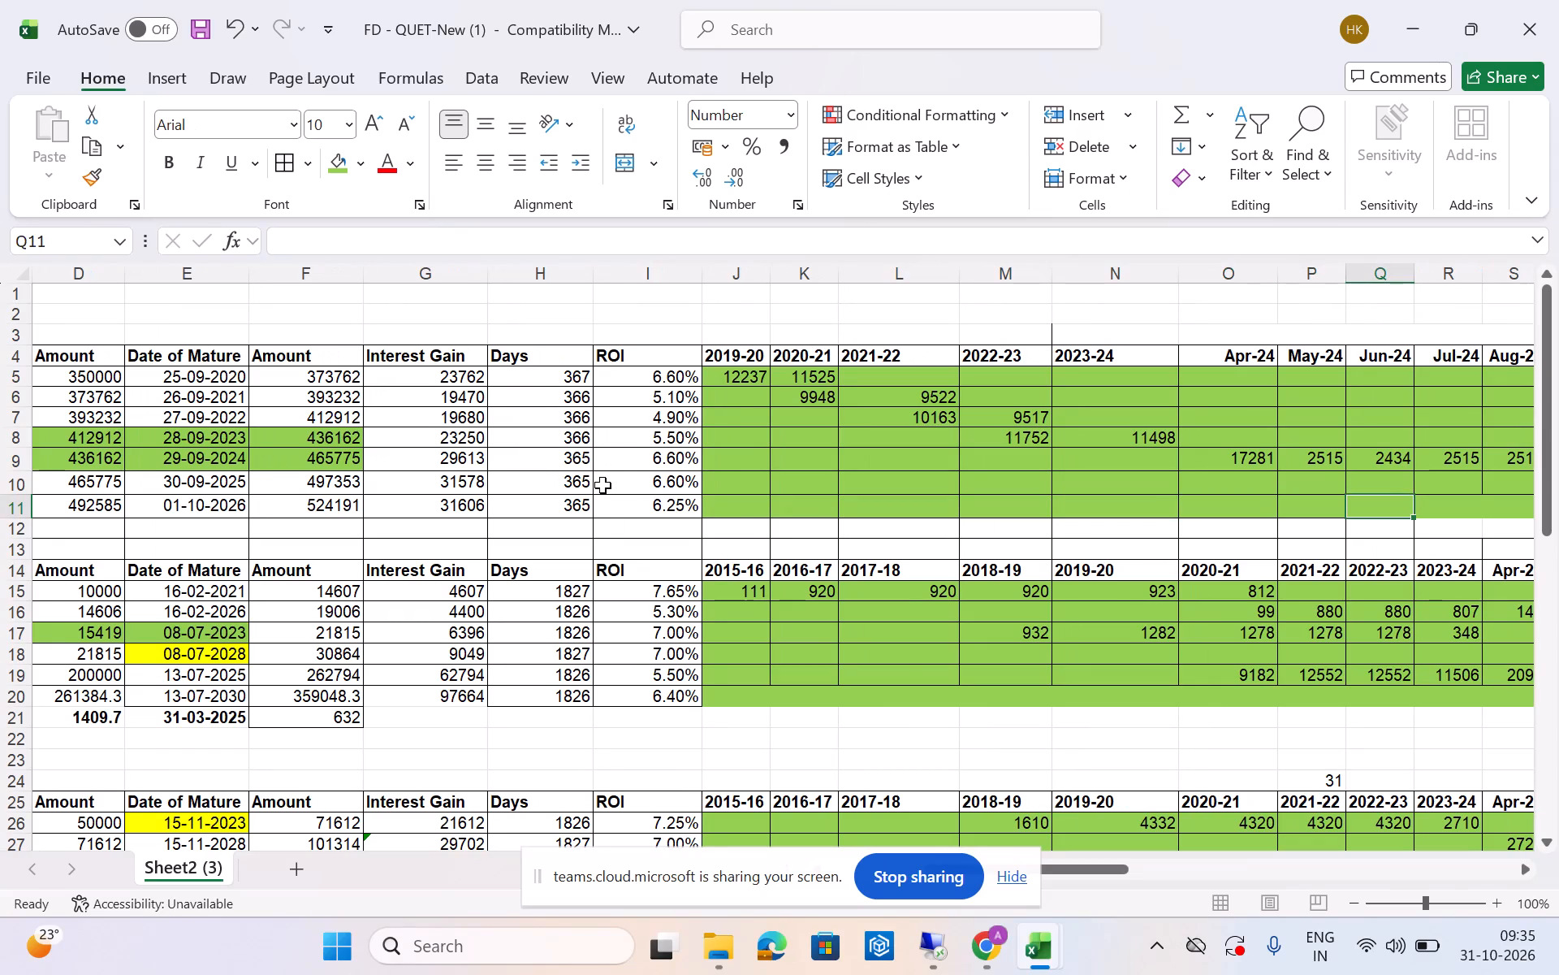
{"action": "key", "text": "Right"}
{"action": "key", "text": "Right"}
{"action": "key", "text": "Right"}
{"action": "key", "text": "Right"}
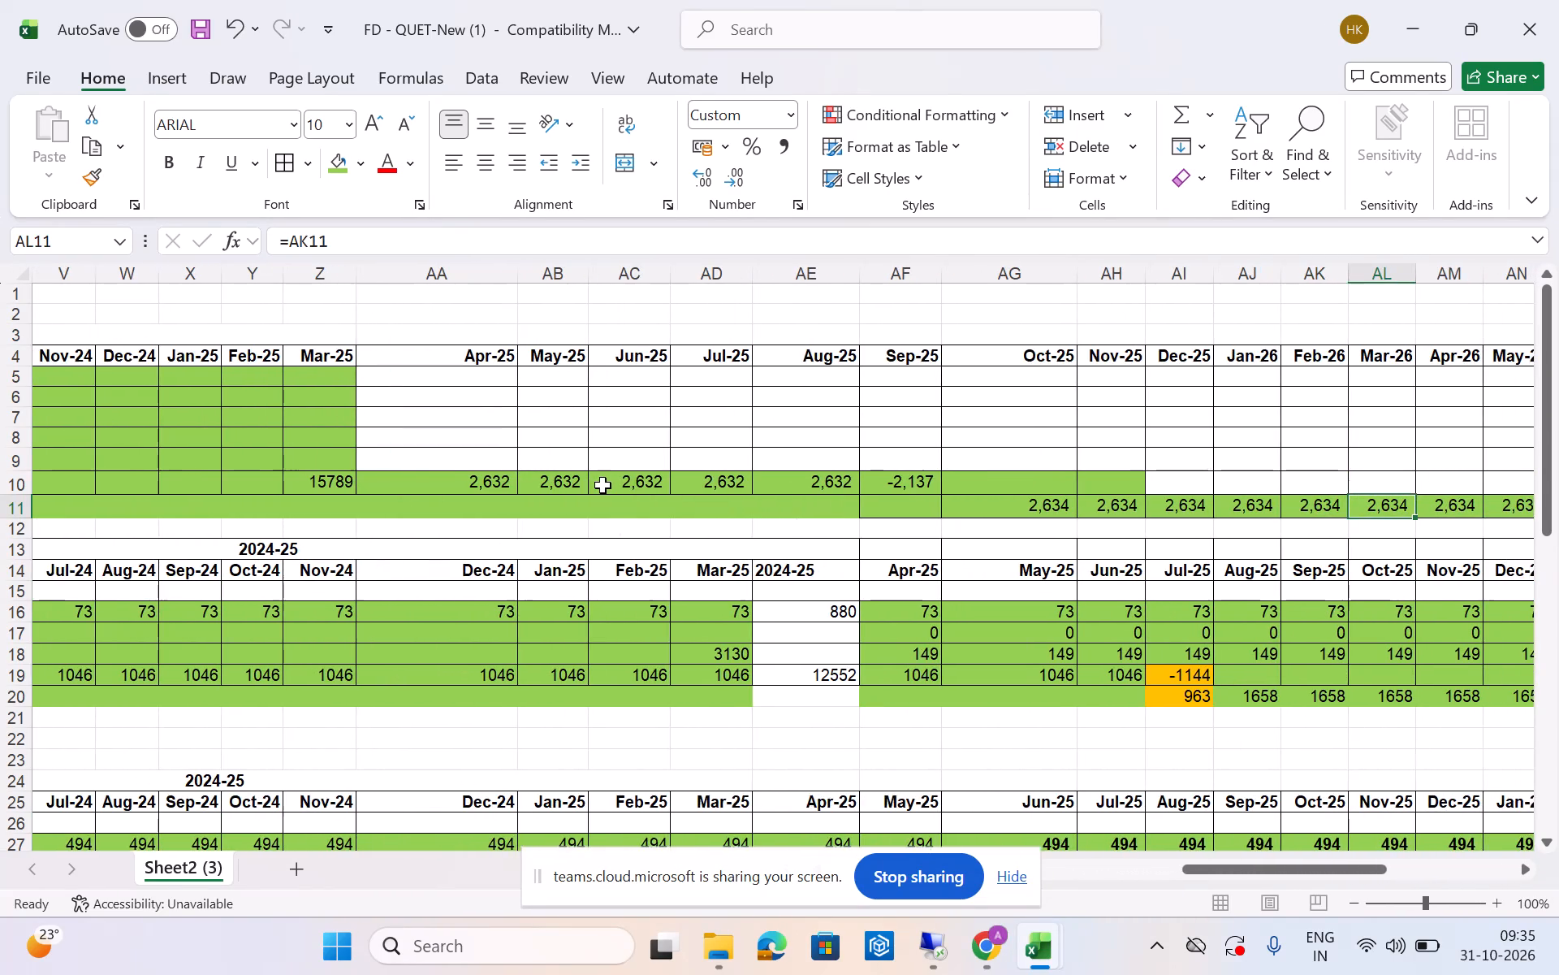
{"action": "key", "text": "Right"}
{"action": "key", "text": "Right"}
{"action": "key", "text": "Right"}
{"action": "key", "text": "Right"}
{"action": "key", "text": "Right"}
{"action": "key", "text": "Right"}
{"action": "key", "text": "Right"}
{"action": "key", "text": "Right"}
{"action": "key", "text": "Right"}
{"action": "key", "text": "Right"}
{"action": "key", "text": "Right"}
{"action": "key", "text": "Right"}
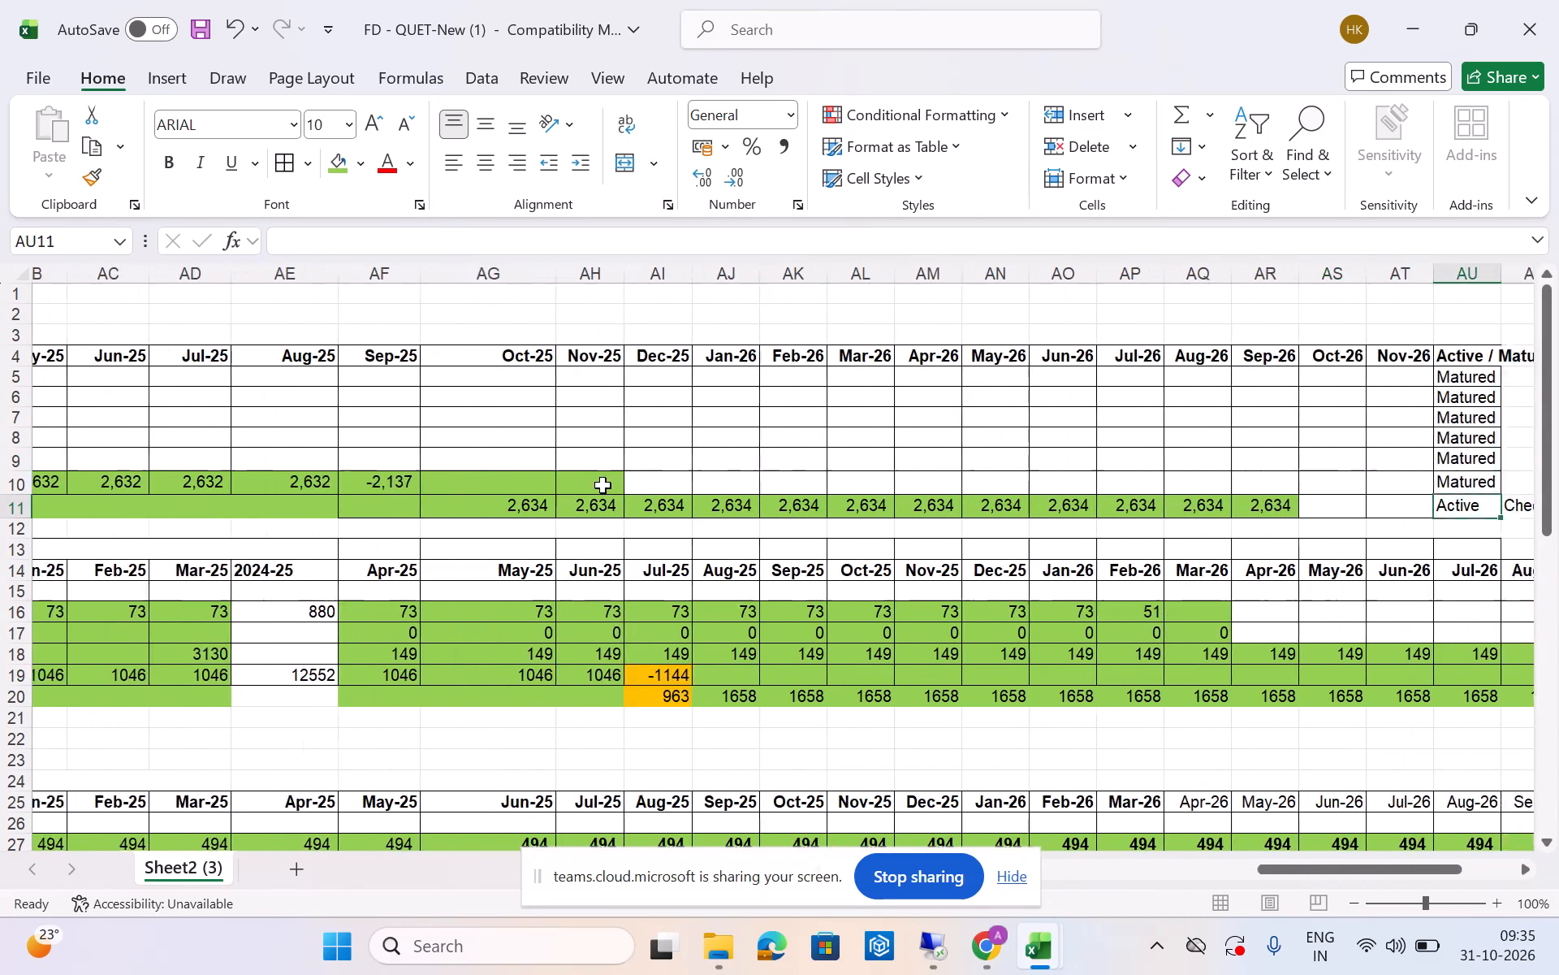
Inspect the formula behind the row 11 deposit's Sep-26 interest entry in AR11.
{"action": "key", "text": "Left"}
{"action": "key", "text": "Left"}
{"action": "key", "text": "Left"}
{"action": "key", "text": "Left"}
{"action": "key", "text": "Left"}
{"action": "key", "text": "Left"}
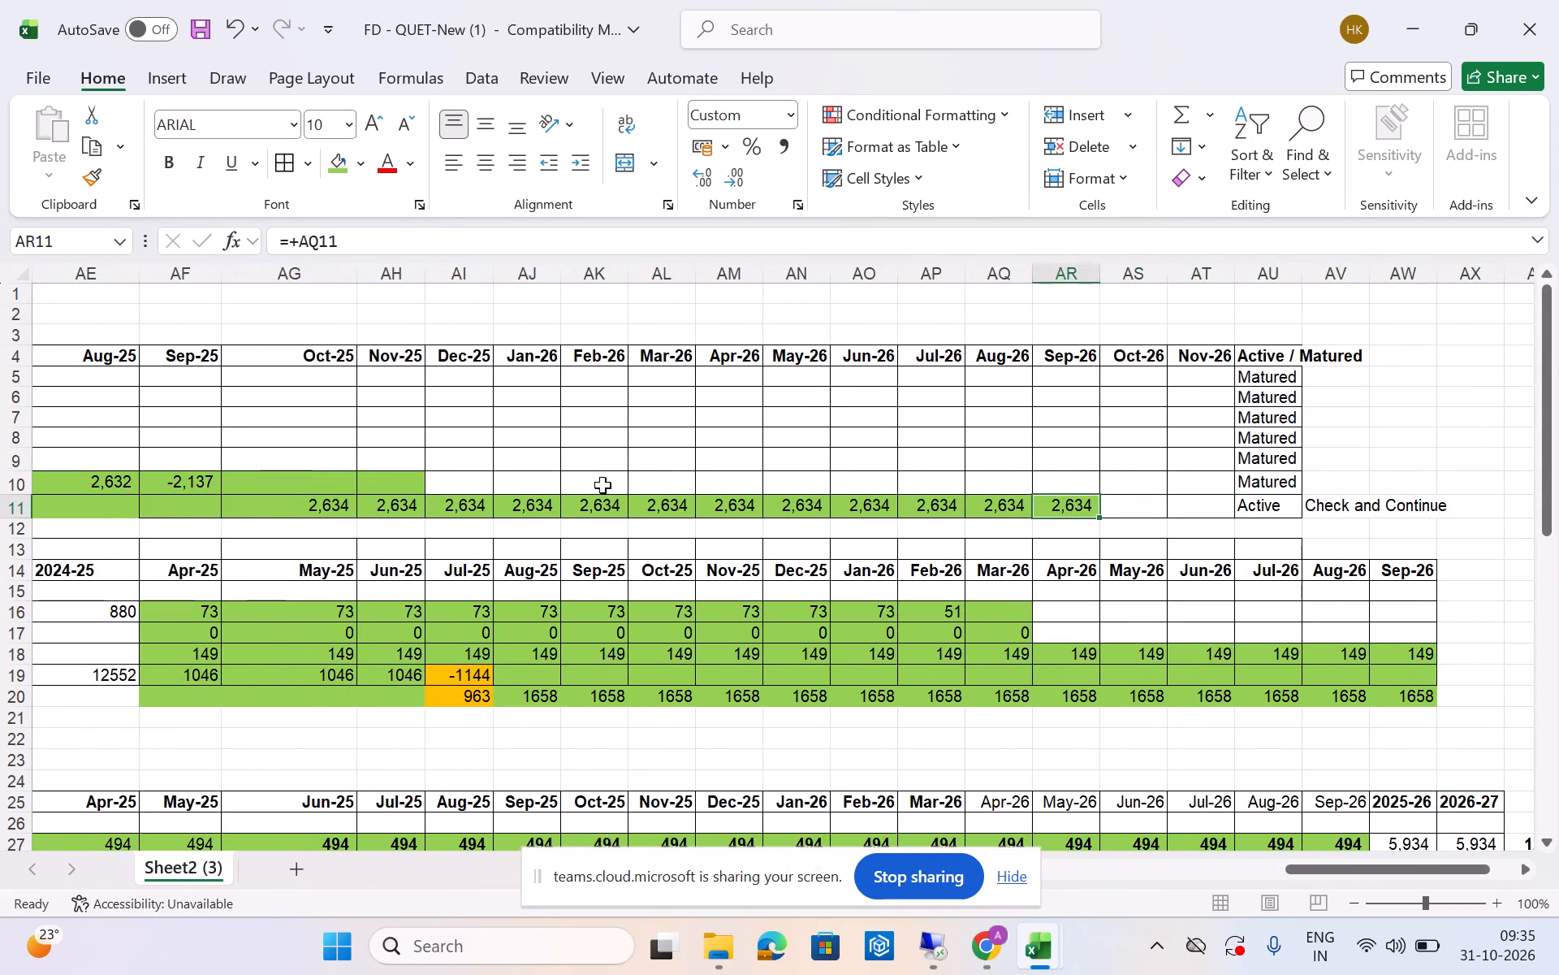
{"action": "key", "text": "F2"}
{"action": "key", "text": "Escape"}
{"action": "key", "text": "F2"}
{"action": "key", "text": "Escape"}
Examine row 11 back through the 2025-26 and 2024-25 monthly columns and forward again.
{"action": "key", "text": "Left"}
{"action": "key", "text": "Left"}
{"action": "key", "text": "Left"}
{"action": "key", "text": "Left"}
{"action": "key", "text": "Left"}
{"action": "key", "text": "Left"}
{"action": "key", "text": "Left"}
{"action": "key", "text": "Left"}
{"action": "key", "text": "Left"}
{"action": "key", "text": "Left"}
{"action": "key", "text": "Left"}
{"action": "key", "text": "Left"}
{"action": "key", "text": "Left"}
{"action": "key", "text": "Left"}
{"action": "key", "text": "Left"}
{"action": "key", "text": "Left"}
{"action": "key", "text": "Left"}
{"action": "key", "text": "Left"}
{"action": "key", "text": "Left"}
{"action": "key", "text": "Left"}
{"action": "key", "text": "Left"}
{"action": "key", "text": "Left"}
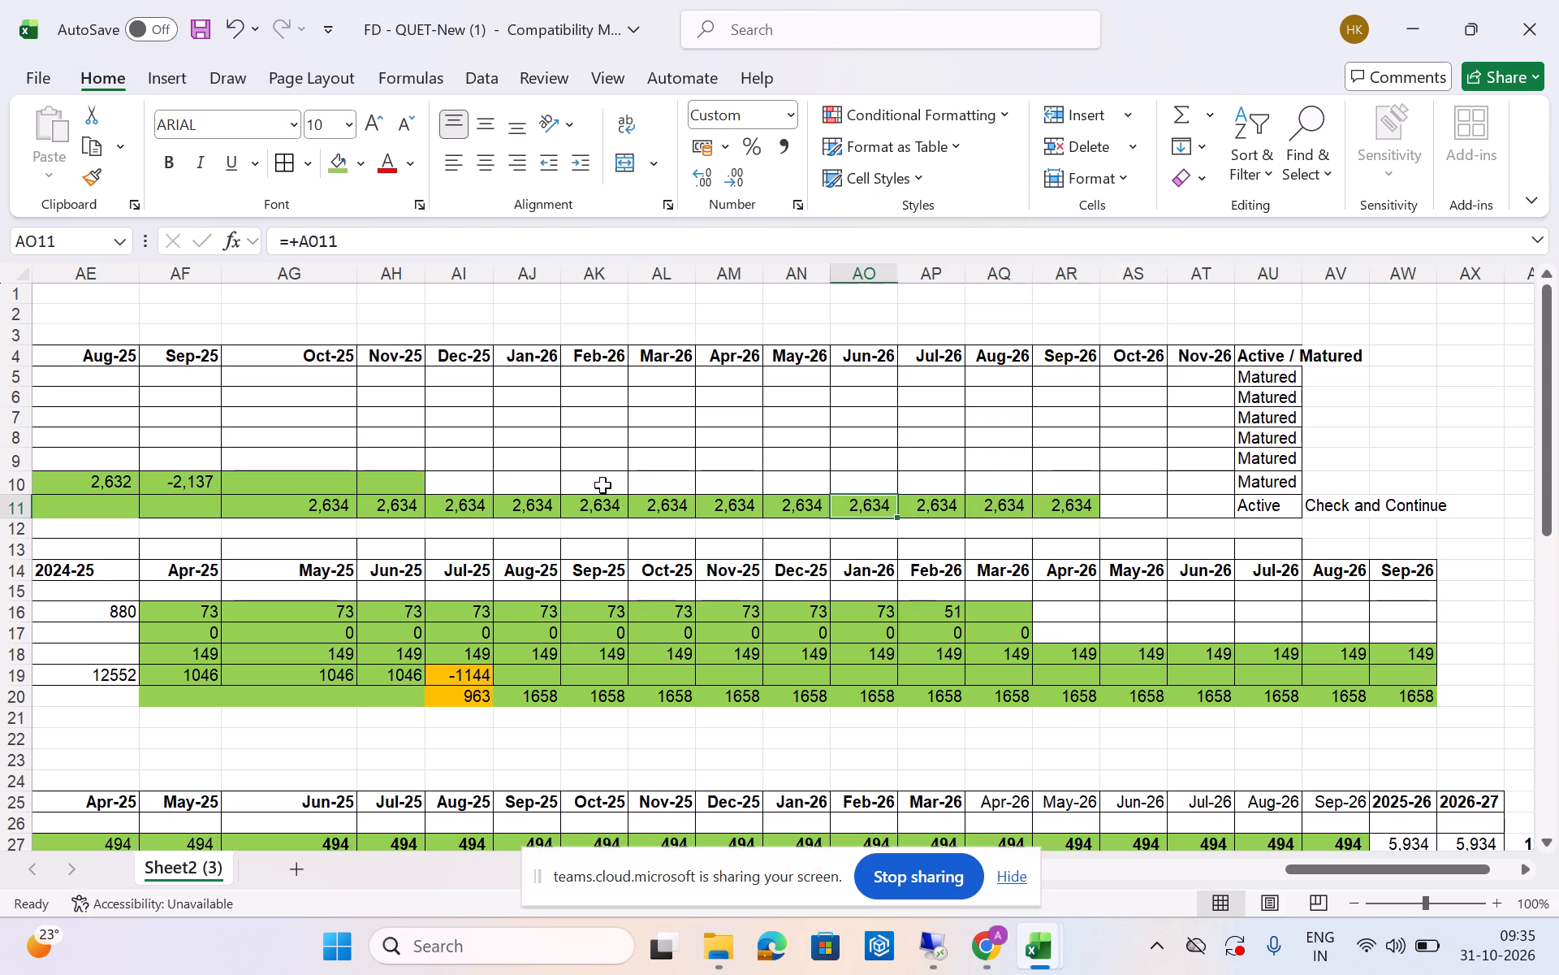
{"action": "key", "text": "Right"}
{"action": "key", "text": "Right"}
{"action": "key", "text": "Right"}
{"action": "key", "text": "Right"}
{"action": "key", "text": "Right"}
{"action": "key", "text": "Right"}
{"action": "key", "text": "Right"}
{"action": "key", "text": "Right"}
{"action": "key", "text": "Right"}
{"action": "key", "text": "Right"}
{"action": "key", "text": "Right"}
{"action": "key", "text": "Right"}
{"action": "key", "text": "Right"}
{"action": "key", "text": "Right"}
{"action": "key", "text": "Right"}
{"action": "key", "text": "Right"}
{"action": "key", "text": "Right"}
{"action": "key", "text": "Right"}
{"action": "key", "text": "Right"}
{"action": "key", "text": "Right"}
{"action": "key", "text": "Right"}
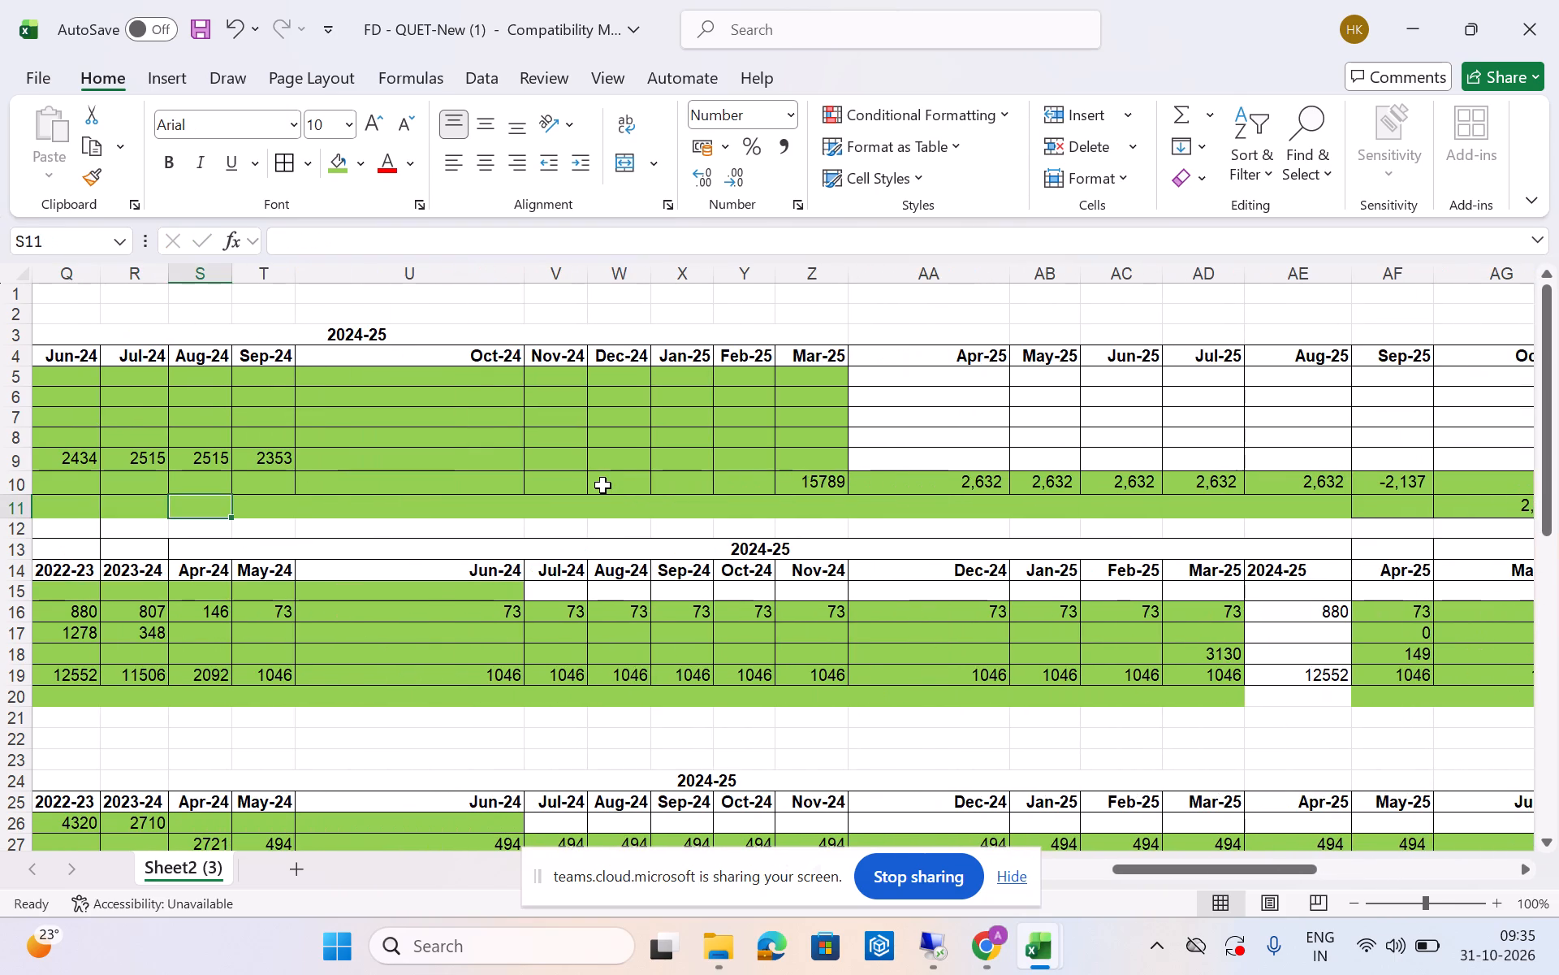
Inspect the formulas behind the row 11 deposit's first monthly interest entries, starting around Oct-25.
{"action": "key", "text": "Left"}
{"action": "key", "text": "Left"}
{"action": "key", "text": "Left"}
{"action": "key", "text": "Left"}
{"action": "key", "text": "Left"}
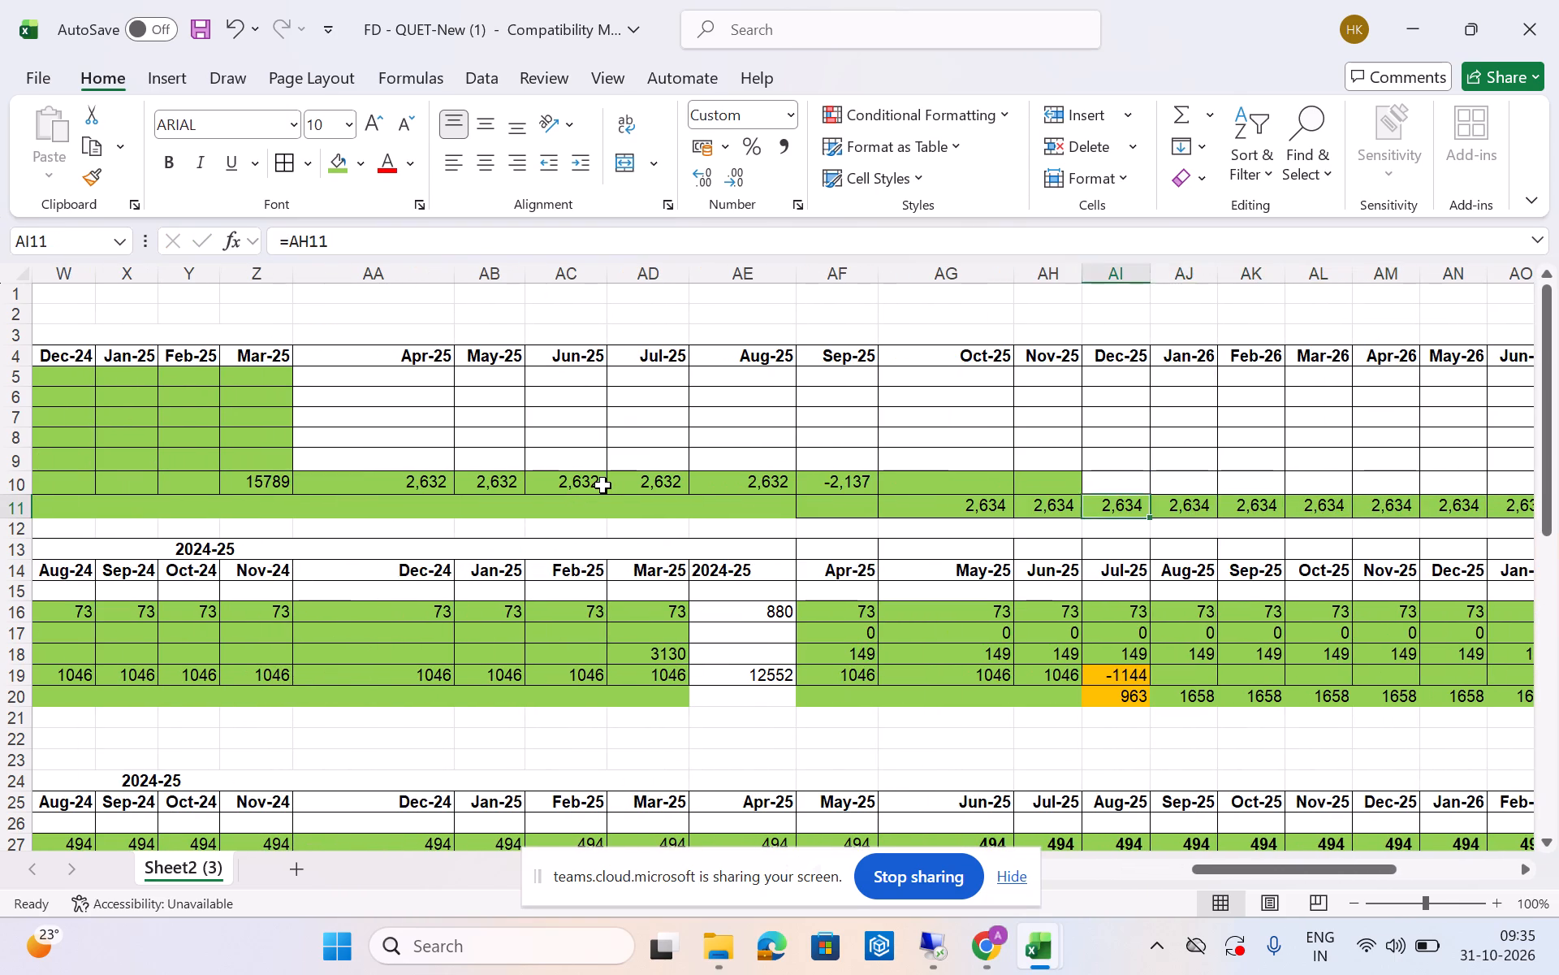
{"action": "key", "text": "Left"}
{"action": "key", "text": "Left"}
{"action": "key", "text": "F2"}
{"action": "key", "text": "Escape"}
{"action": "key", "text": "Right"}
{"action": "key", "text": "F2"}
{"action": "key", "text": "Escape"}
{"action": "key", "text": "Right"}
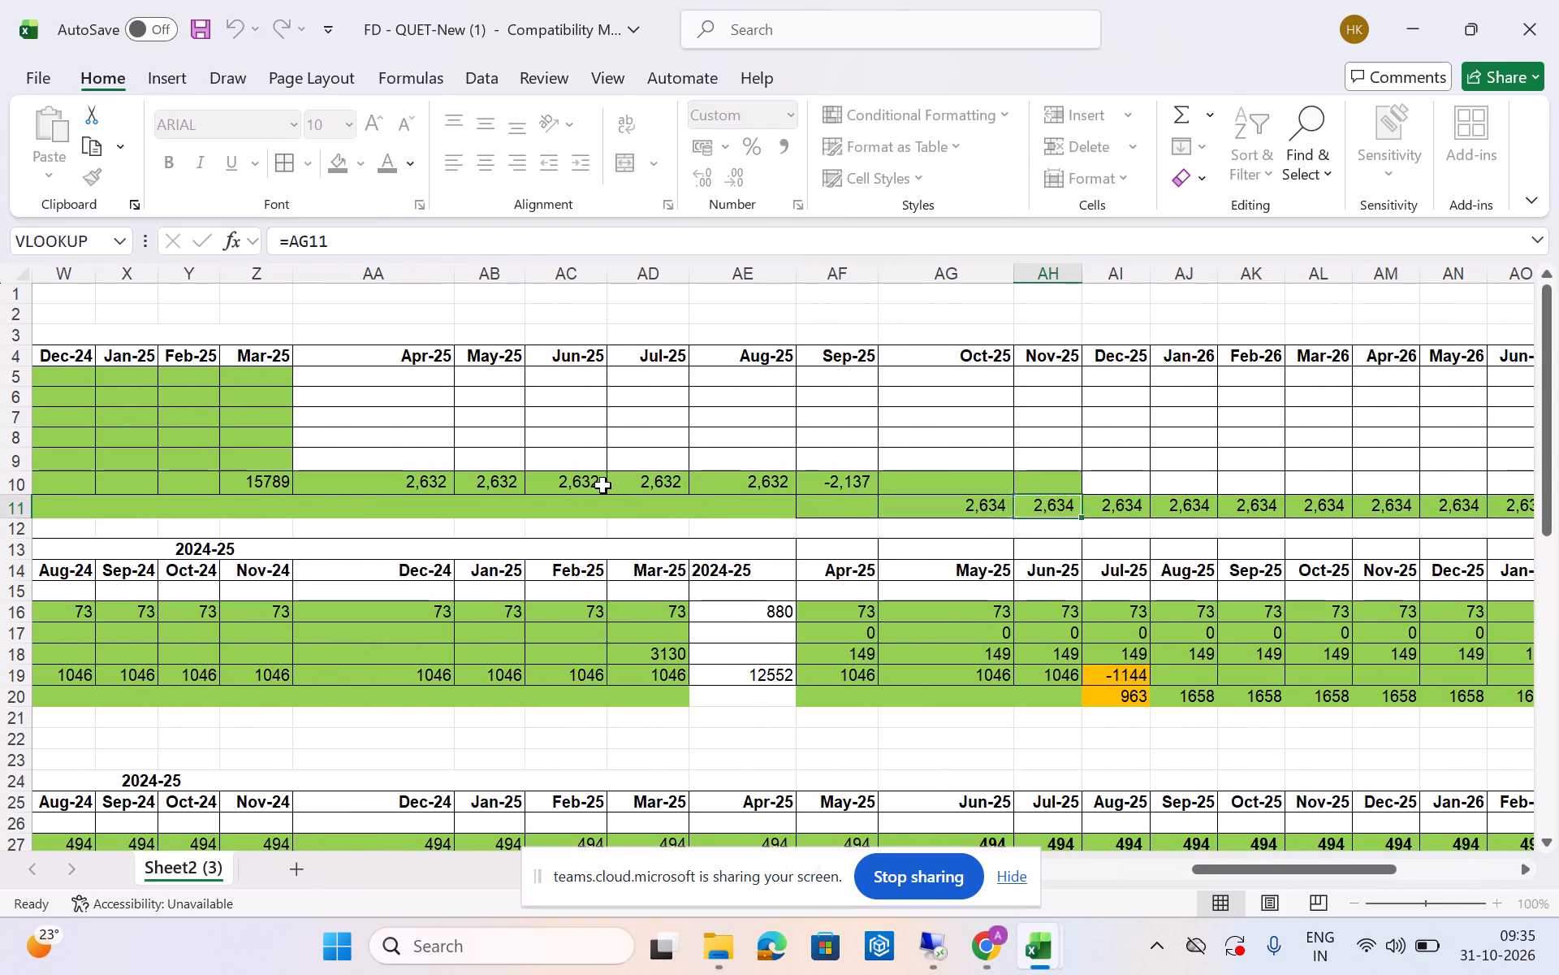
{"action": "key", "text": "F2"}
{"action": "key", "text": "Escape"}
{"action": "key", "text": "Right"}
{"action": "key", "text": "F2"}
{"action": "key", "text": "Escape"}
{"action": "key", "text": "Right"}
Go to the BEO Anekal deposit block and examine the row 15 deposit's FD copy, amount and maturity date.
{"action": "key", "text": "Left"}
{"action": "key", "text": "Left"}
{"action": "key", "text": "Left"}
{"action": "key", "text": "Left"}
{"action": "key", "text": "Left"}
{"action": "key", "text": "Left"}
{"action": "key", "text": "Left"}
{"action": "key", "text": "Left"}
{"action": "key", "text": "Left"}
{"action": "key", "text": "Left"}
{"action": "key", "text": "Left"}
{"action": "key", "text": "Left"}
{"action": "key", "text": "Left"}
{"action": "key", "text": "Left"}
{"action": "key", "text": "Left"}
{"action": "key", "text": "Left"}
{"action": "key", "text": "Left"}
{"action": "key", "text": "Left"}
{"action": "key", "text": "Left"}
{"action": "key", "text": "Left"}
{"action": "key", "text": "Left"}
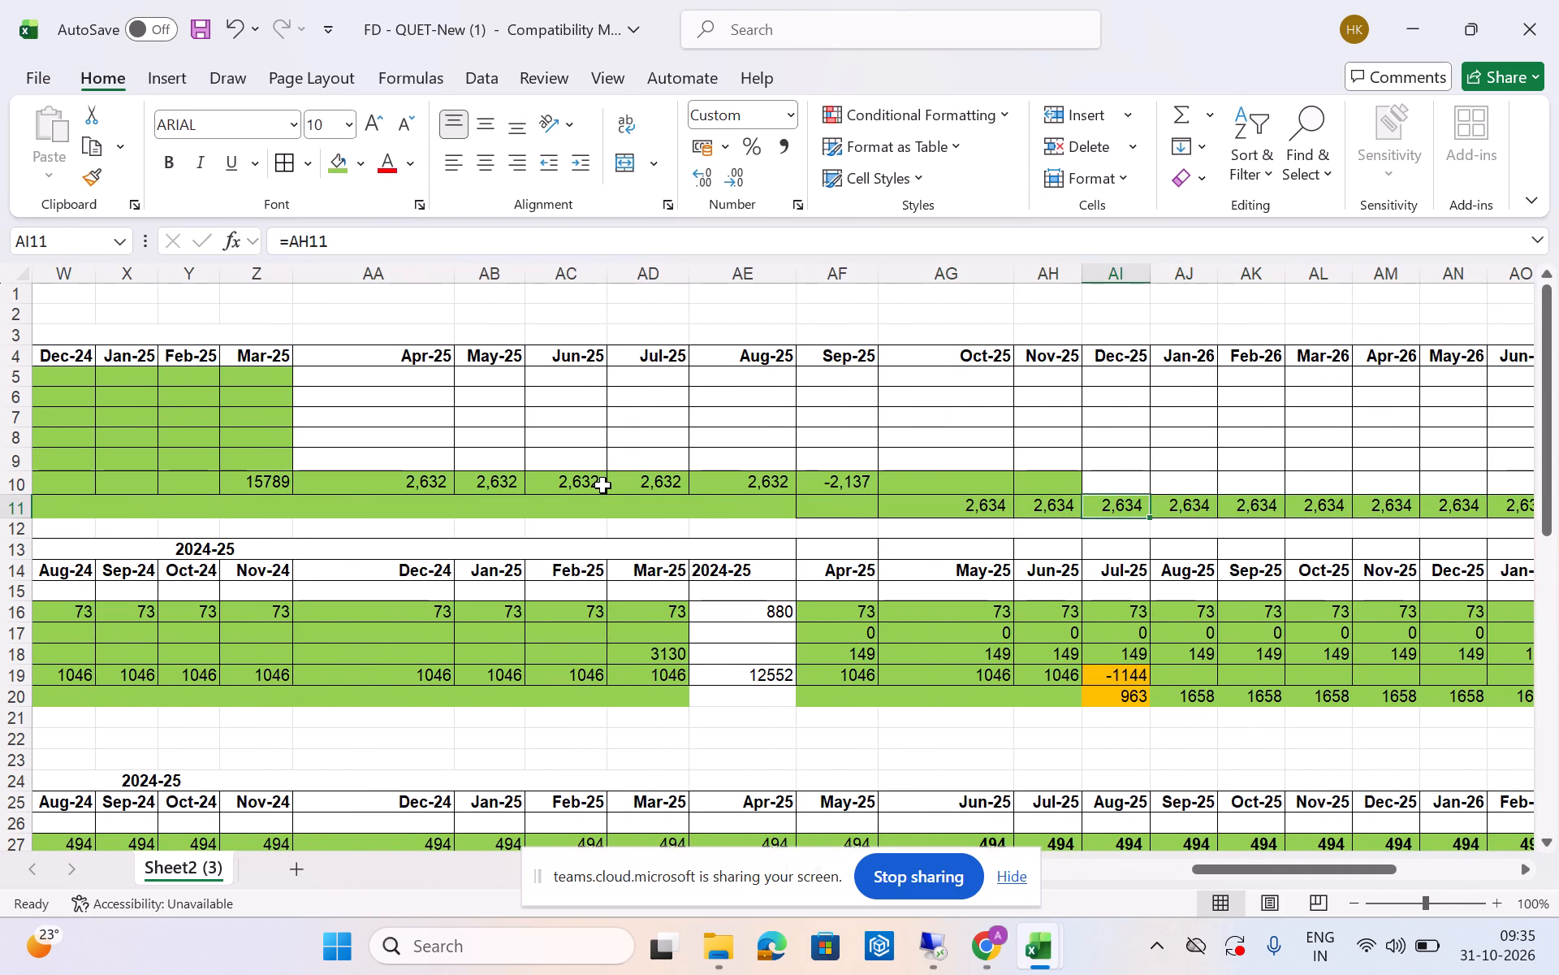
{"action": "key", "text": "Down"}
{"action": "key", "text": "Down"}
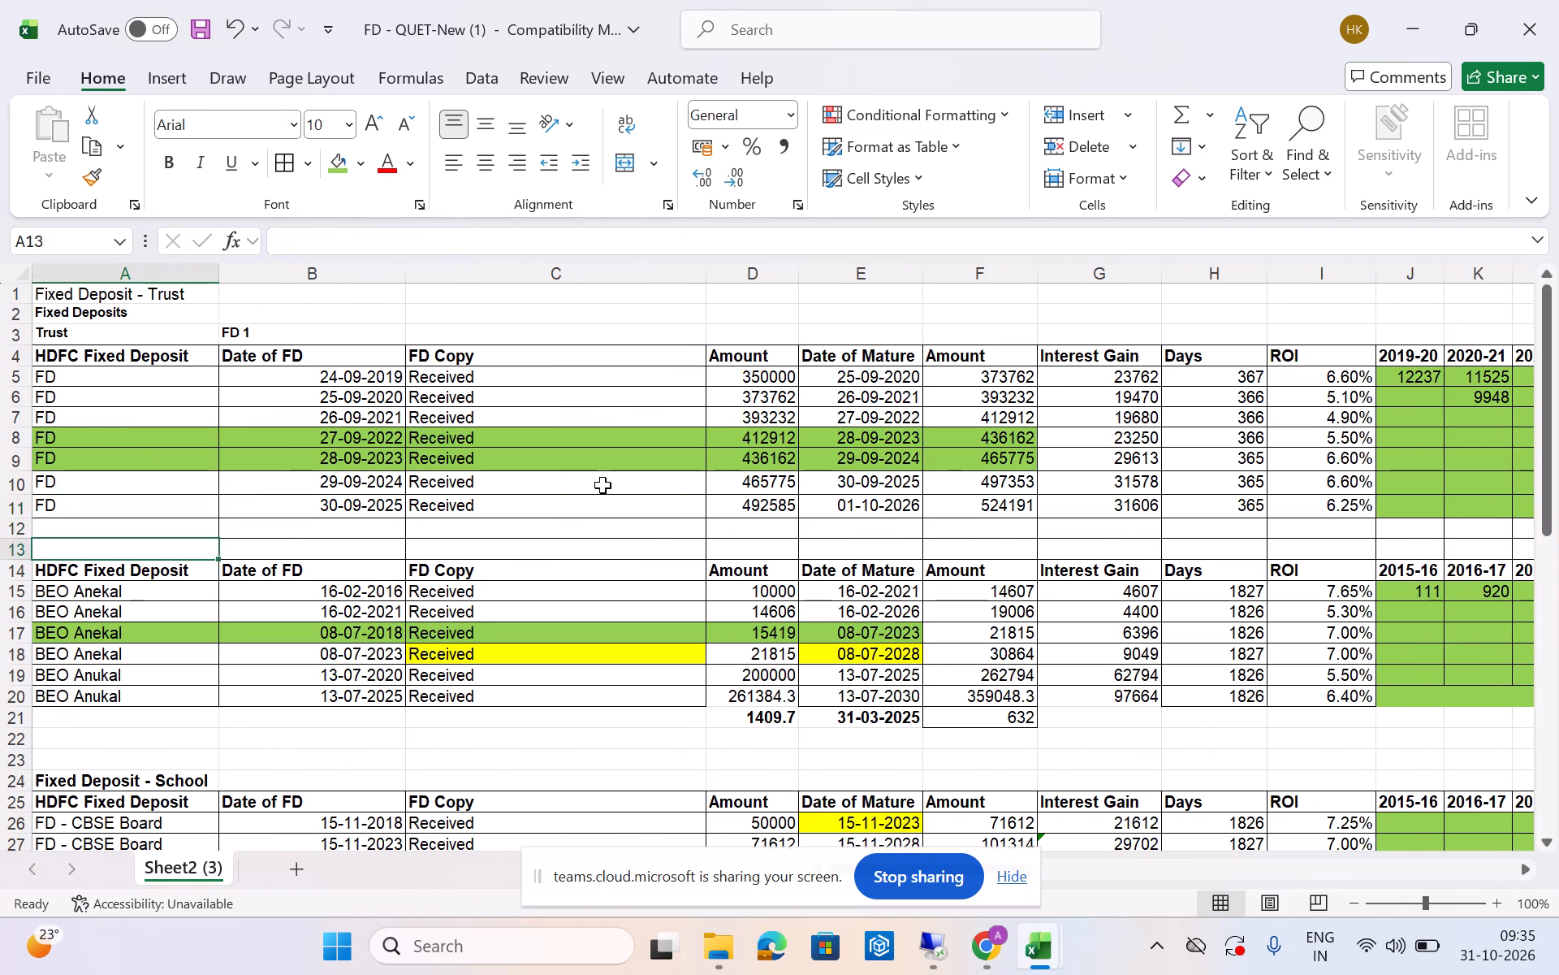
{"action": "key", "text": "Down"}
{"action": "key", "text": "Down"}
{"action": "key", "text": "Down"}
{"action": "key", "text": "Right"}
{"action": "key", "text": "Right"}
{"action": "key", "text": "Right"}
{"action": "key", "text": "Left"}
{"action": "key", "text": "Up"}
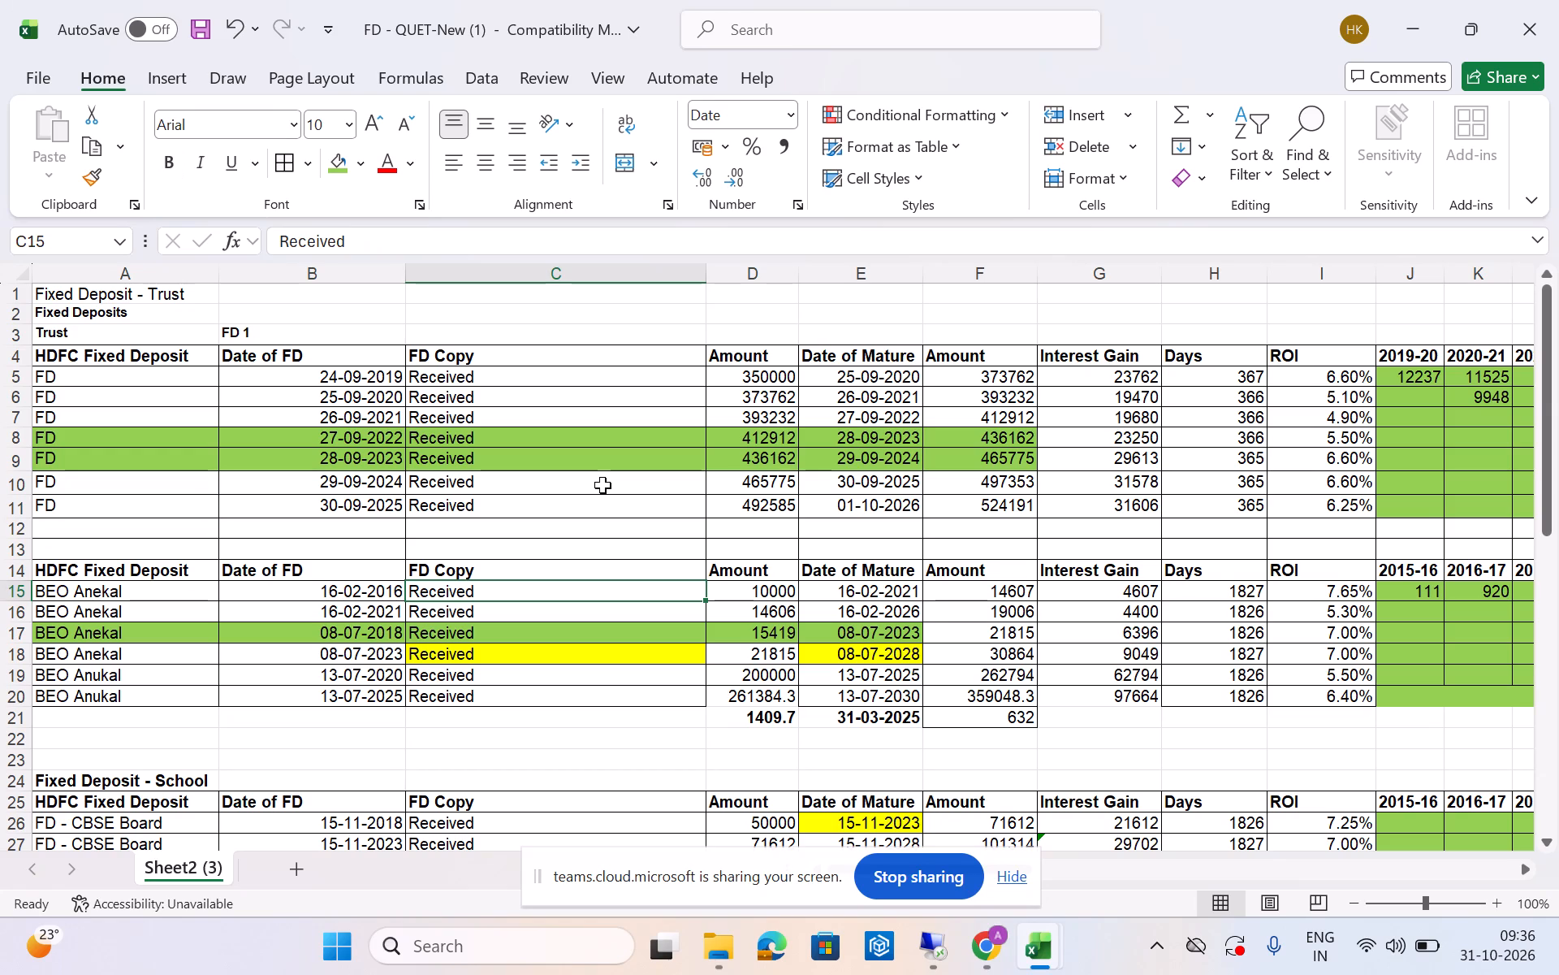
{"action": "key", "text": "Right"}
{"action": "key", "text": "Up"}
{"action": "key", "text": "Right"}
{"action": "key", "text": "Down"}
{"action": "key", "text": "Left"}
{"action": "key", "text": "Left"}
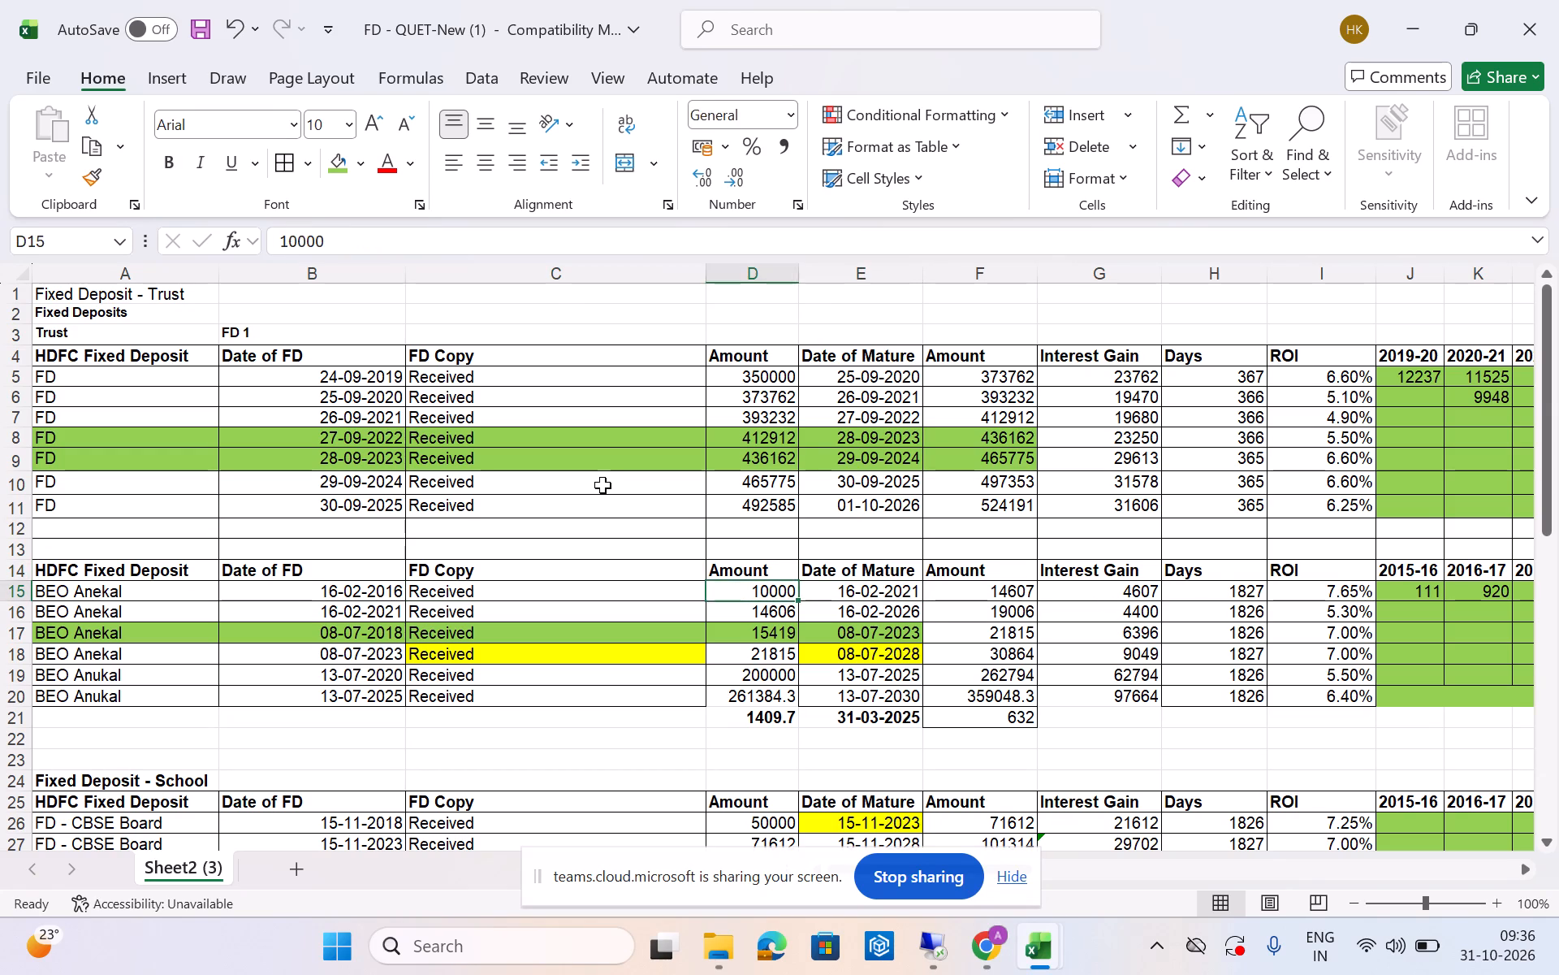
Inspect the row 15 deposit's maturity amount and the formulas behind its interest gain and days, through to its ROI.
{"action": "key", "text": "Left"}
{"action": "key", "text": "Right"}
{"action": "key", "text": "Right"}
{"action": "key", "text": "Right"}
{"action": "key", "text": "Right"}
{"action": "key", "text": "Right"}
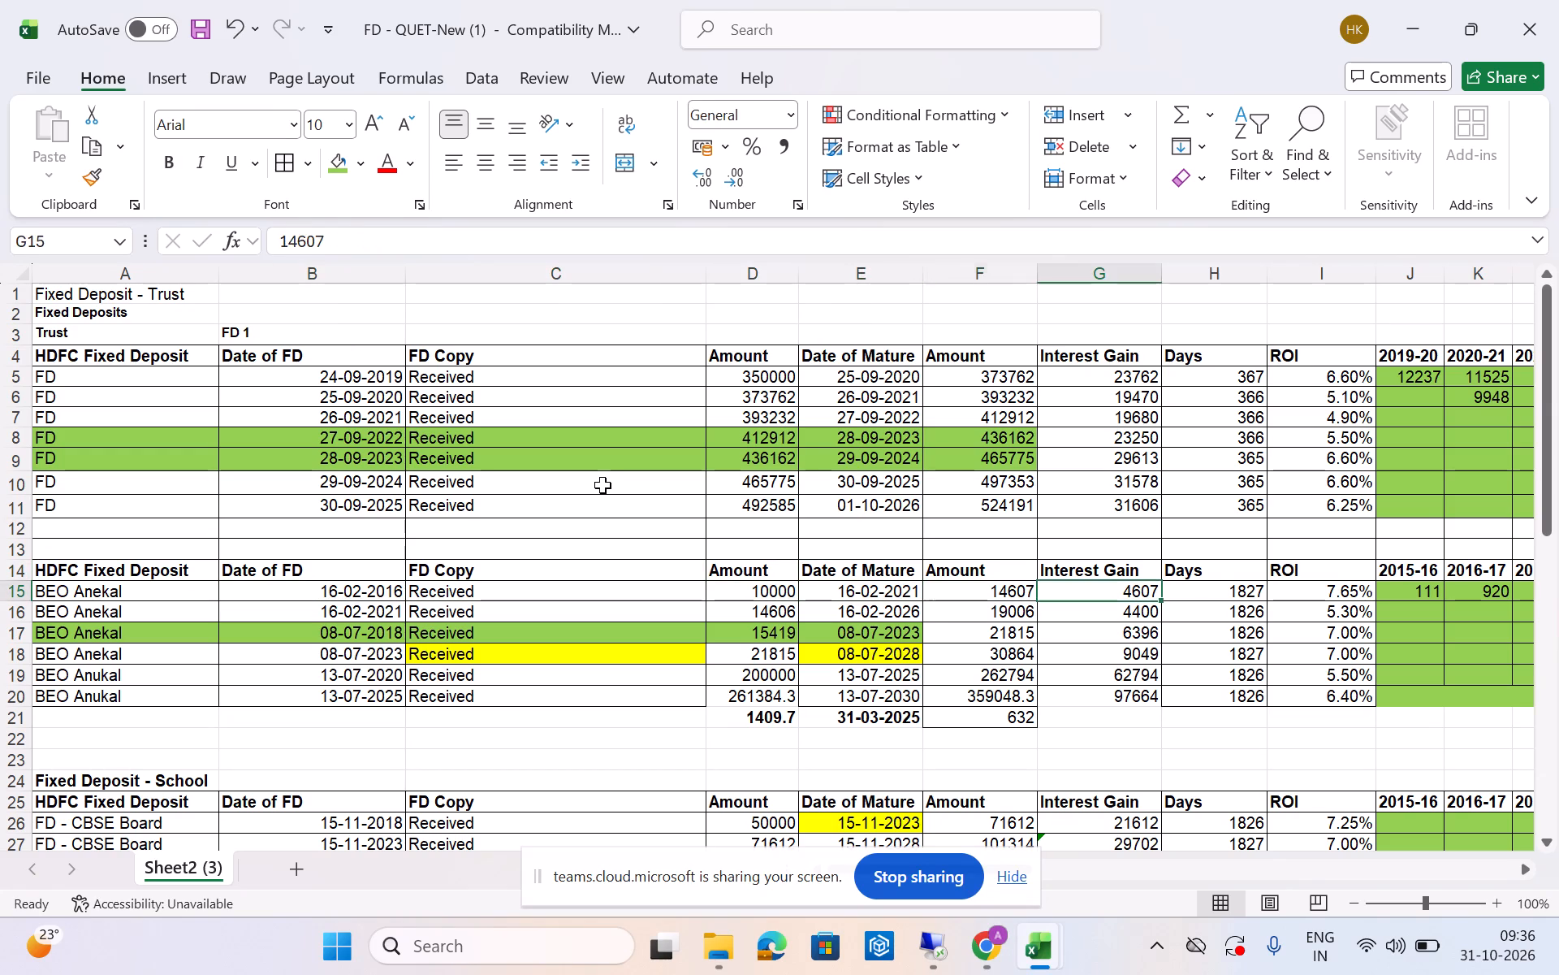
{"action": "key", "text": "Left"}
{"action": "key", "text": "F2"}
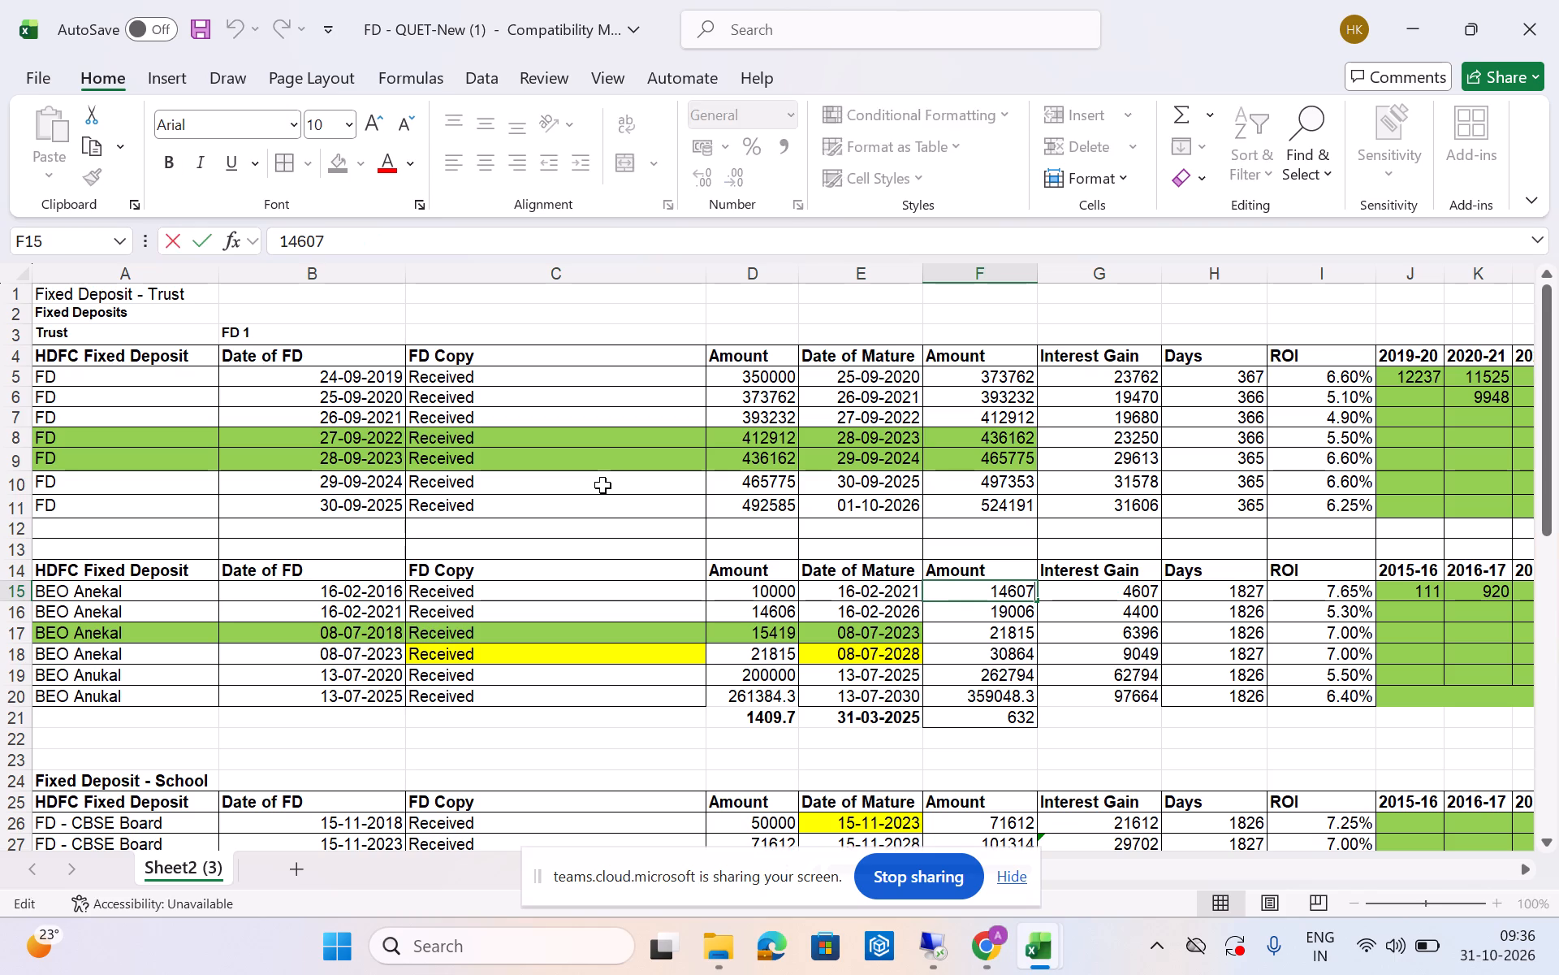
{"action": "key", "text": "Escape"}
{"action": "key", "text": "F2"}
{"action": "key", "text": "Escape"}
{"action": "key", "text": "Right"}
{"action": "key", "text": "F2"}
{"action": "key", "text": "Escape"}
{"action": "key", "text": "Right"}
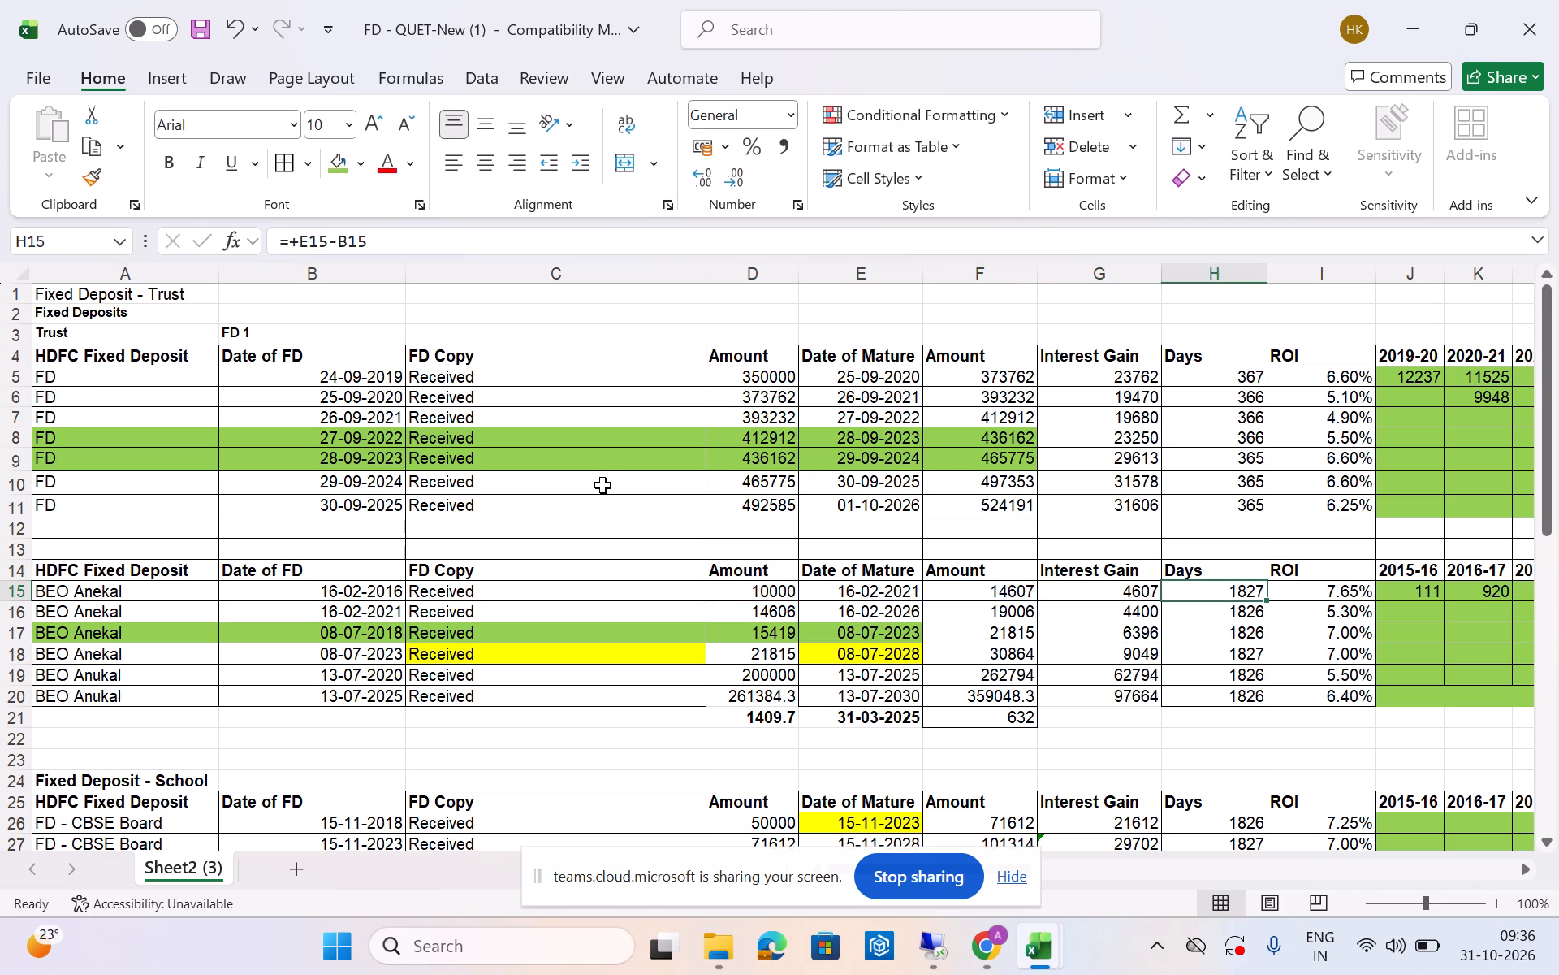
{"action": "key", "text": "F2"}
{"action": "key", "text": "Escape"}
{"action": "key", "text": "Left"}
{"action": "key", "text": "F2"}
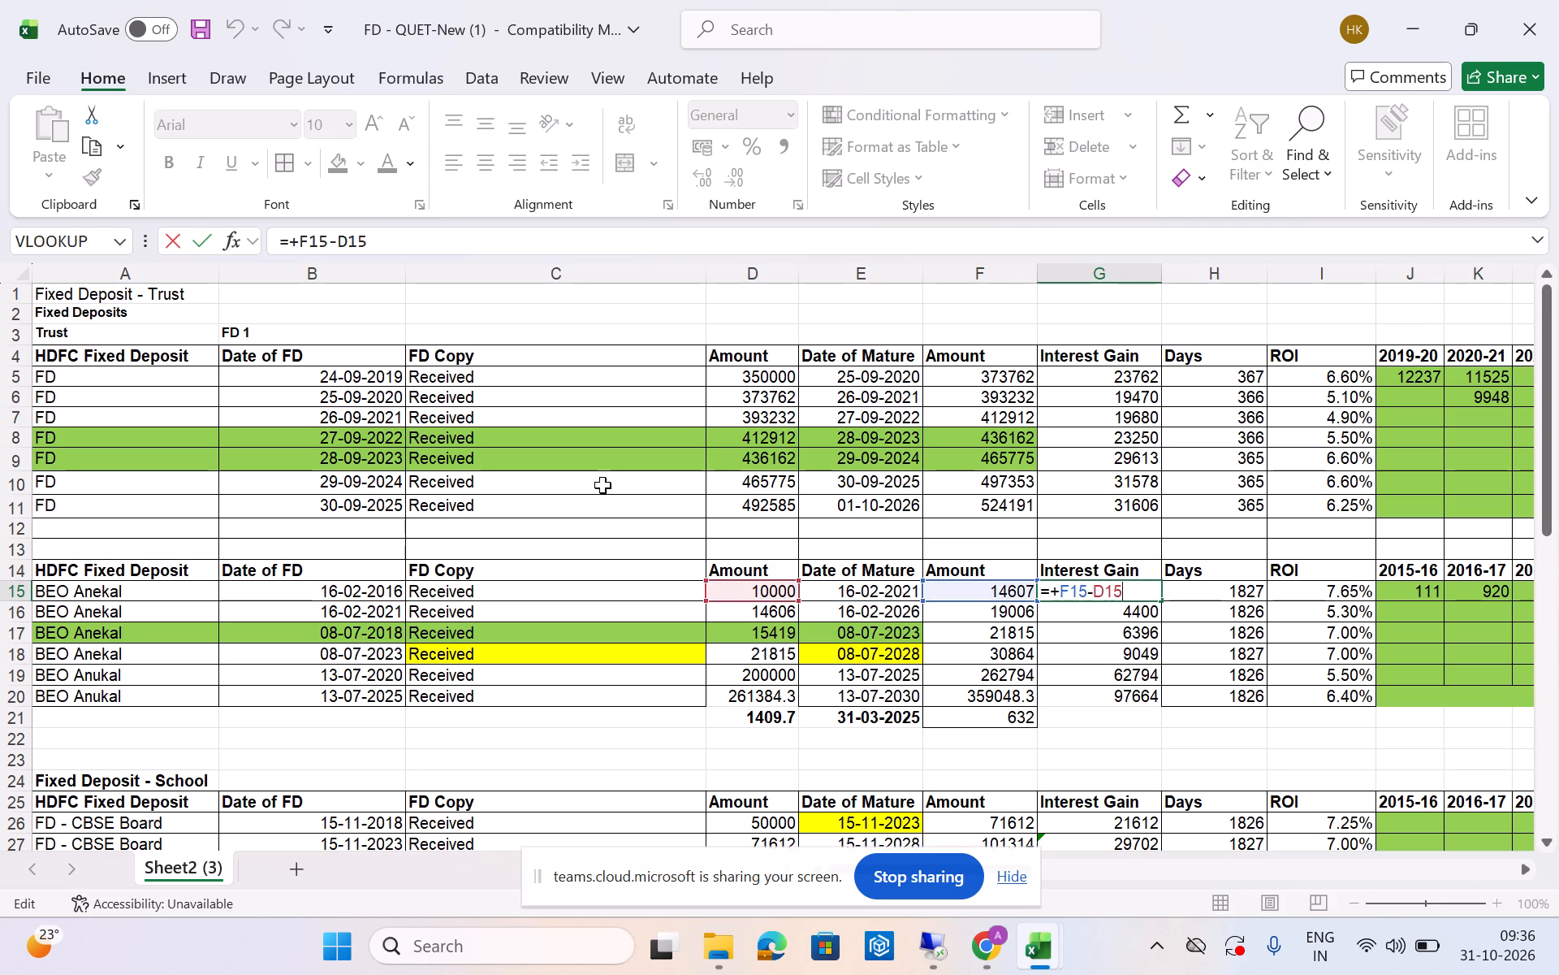
{"action": "key", "text": "Escape"}
{"action": "key", "text": "Right"}
{"action": "key", "text": "Right"}
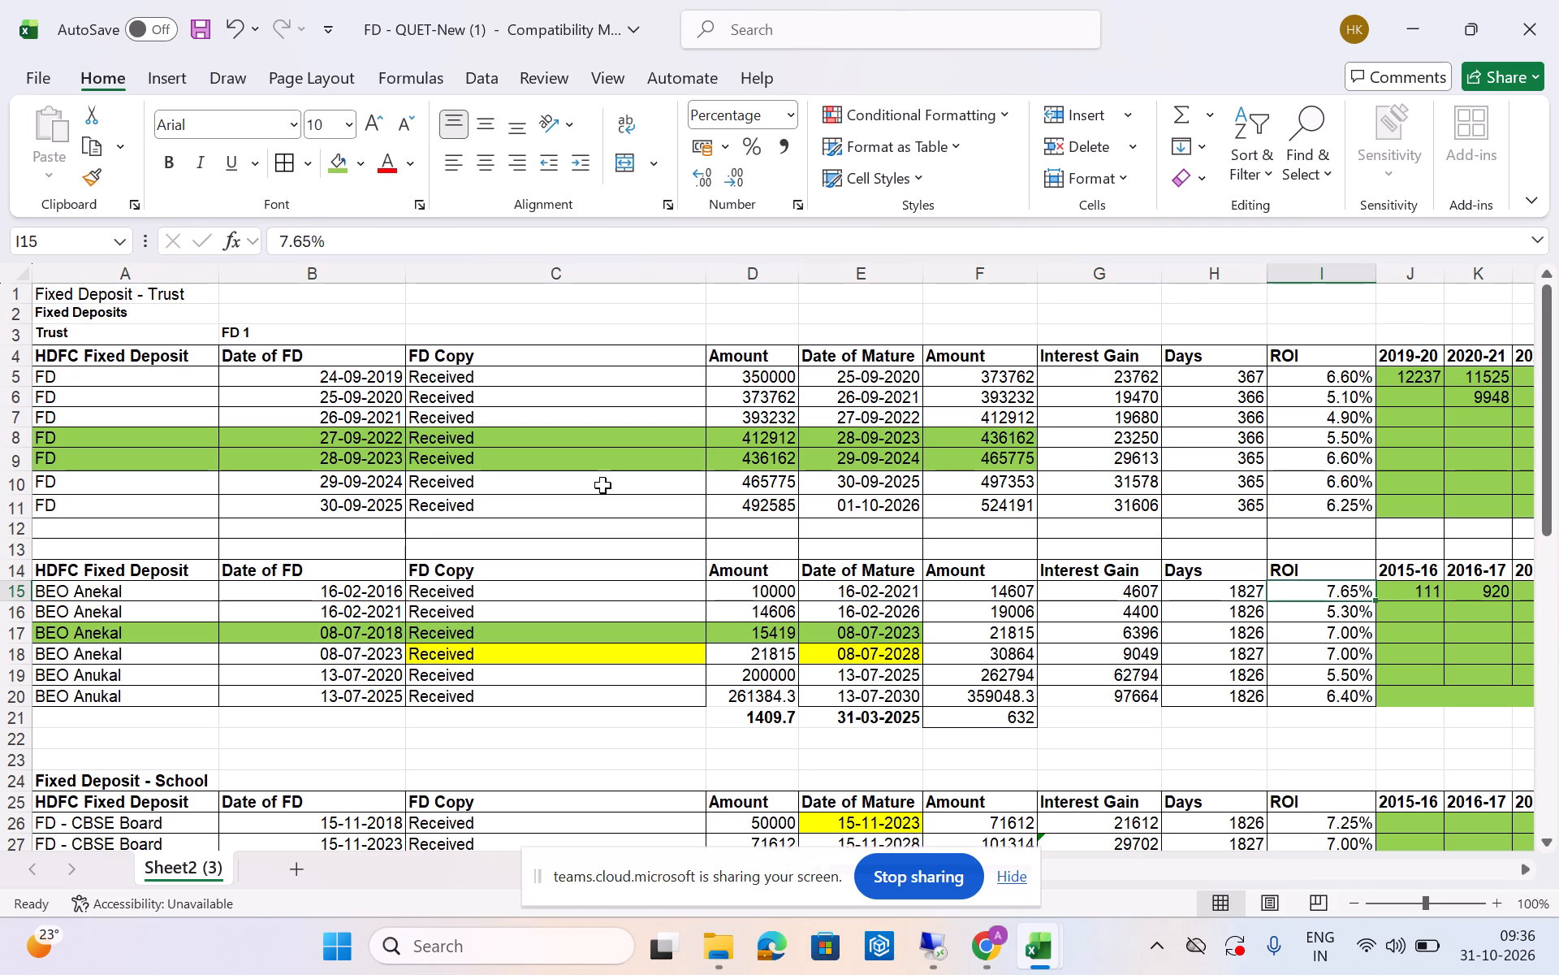
Compare the maturity amounts and interest gains of BEO Anekal rows 15 to 17, and recheck the content of F15.
{"action": "key", "text": "Left"}
{"action": "key", "text": "Left"}
{"action": "key", "text": "Down"}
{"action": "key", "text": "Down"}
{"action": "key", "text": "Left"}
{"action": "key", "text": "Up"}
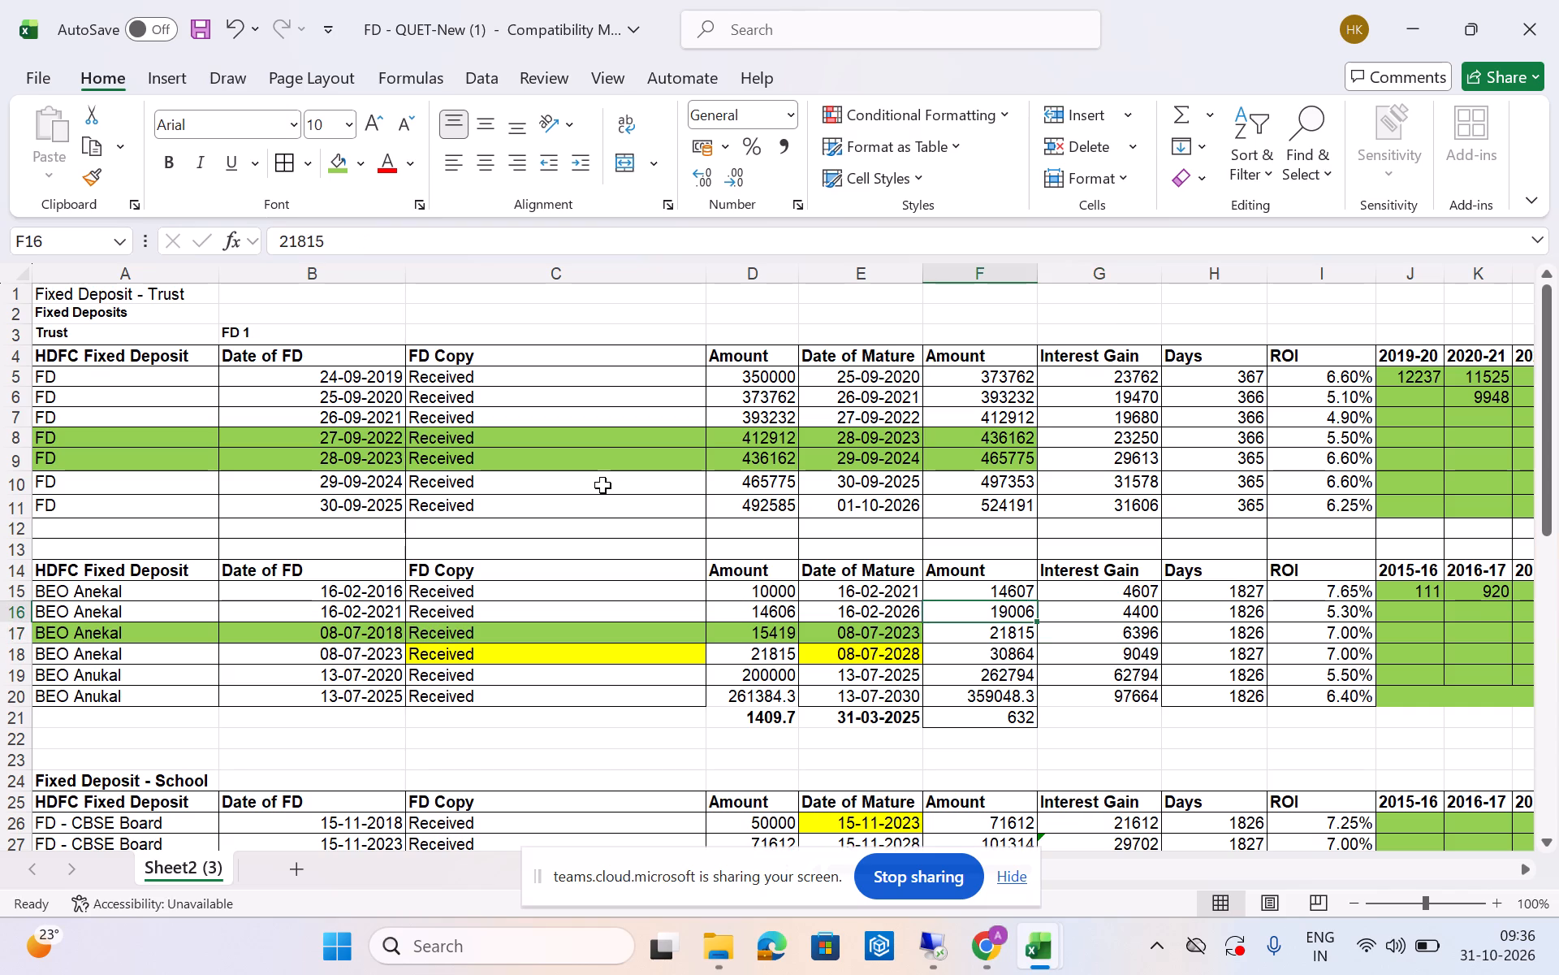
{"action": "key", "text": "Up"}
{"action": "key", "text": "Right"}
{"action": "key", "text": "Right"}
{"action": "key", "text": "Left"}
{"action": "key", "text": "Left"}
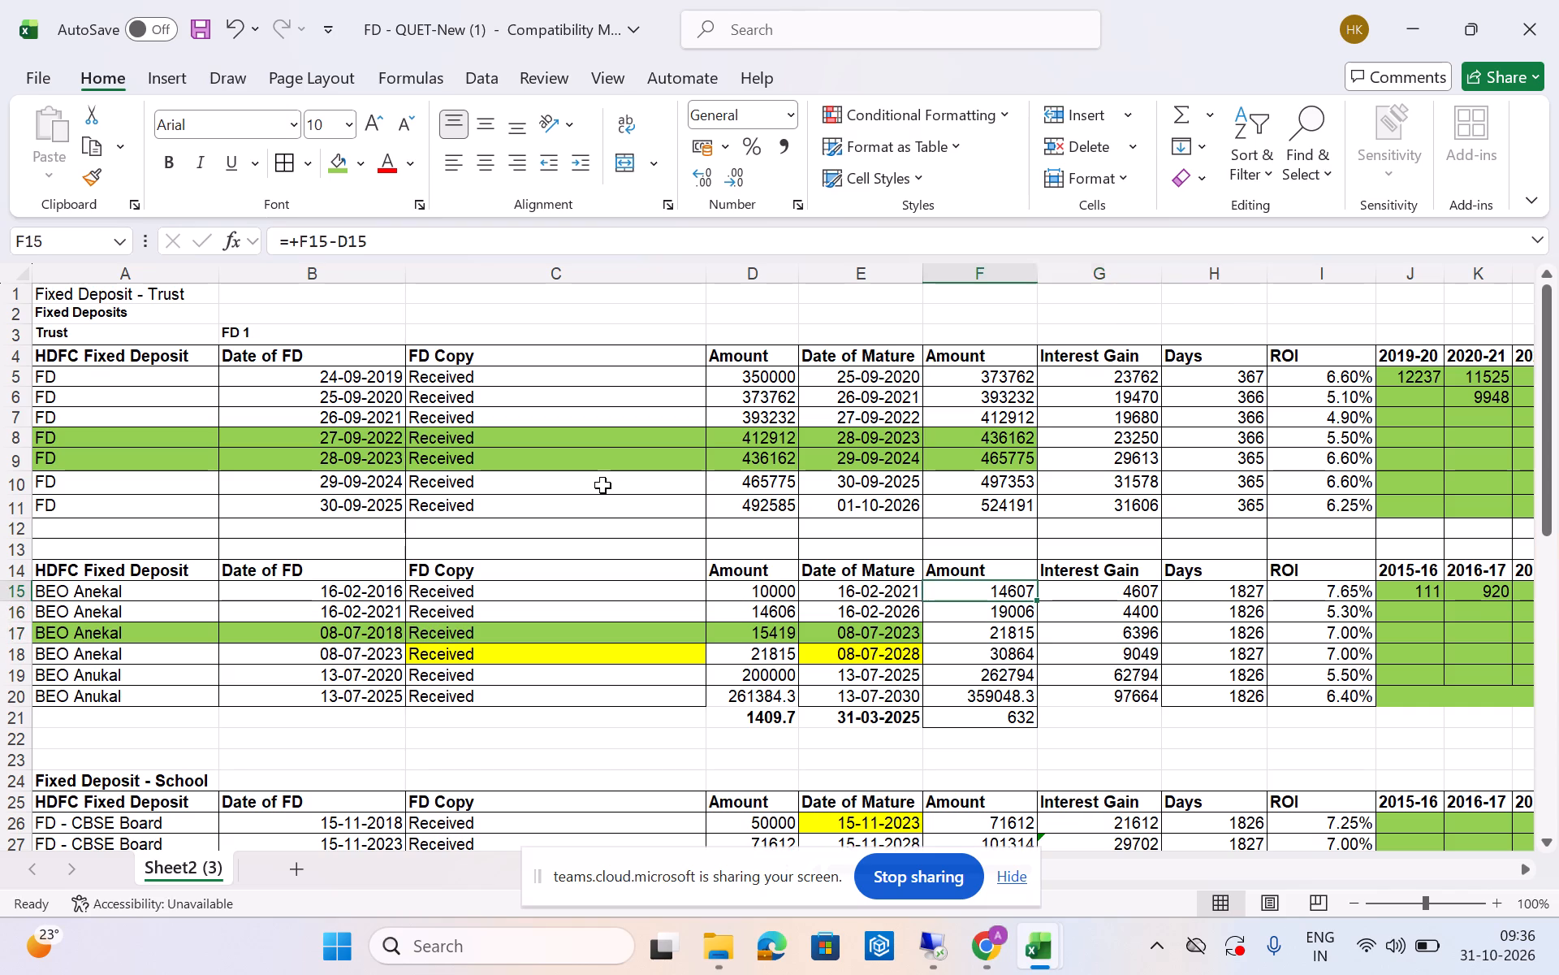
{"action": "key", "text": "F2"}
{"action": "key", "text": "Escape"}
Examine the row 16 deposit's amount and maturity date, and the row 17 deposit from its start date across to its maturity amount.
{"action": "key", "text": "Down"}
{"action": "key", "text": "Left"}
{"action": "key", "text": "Left"}
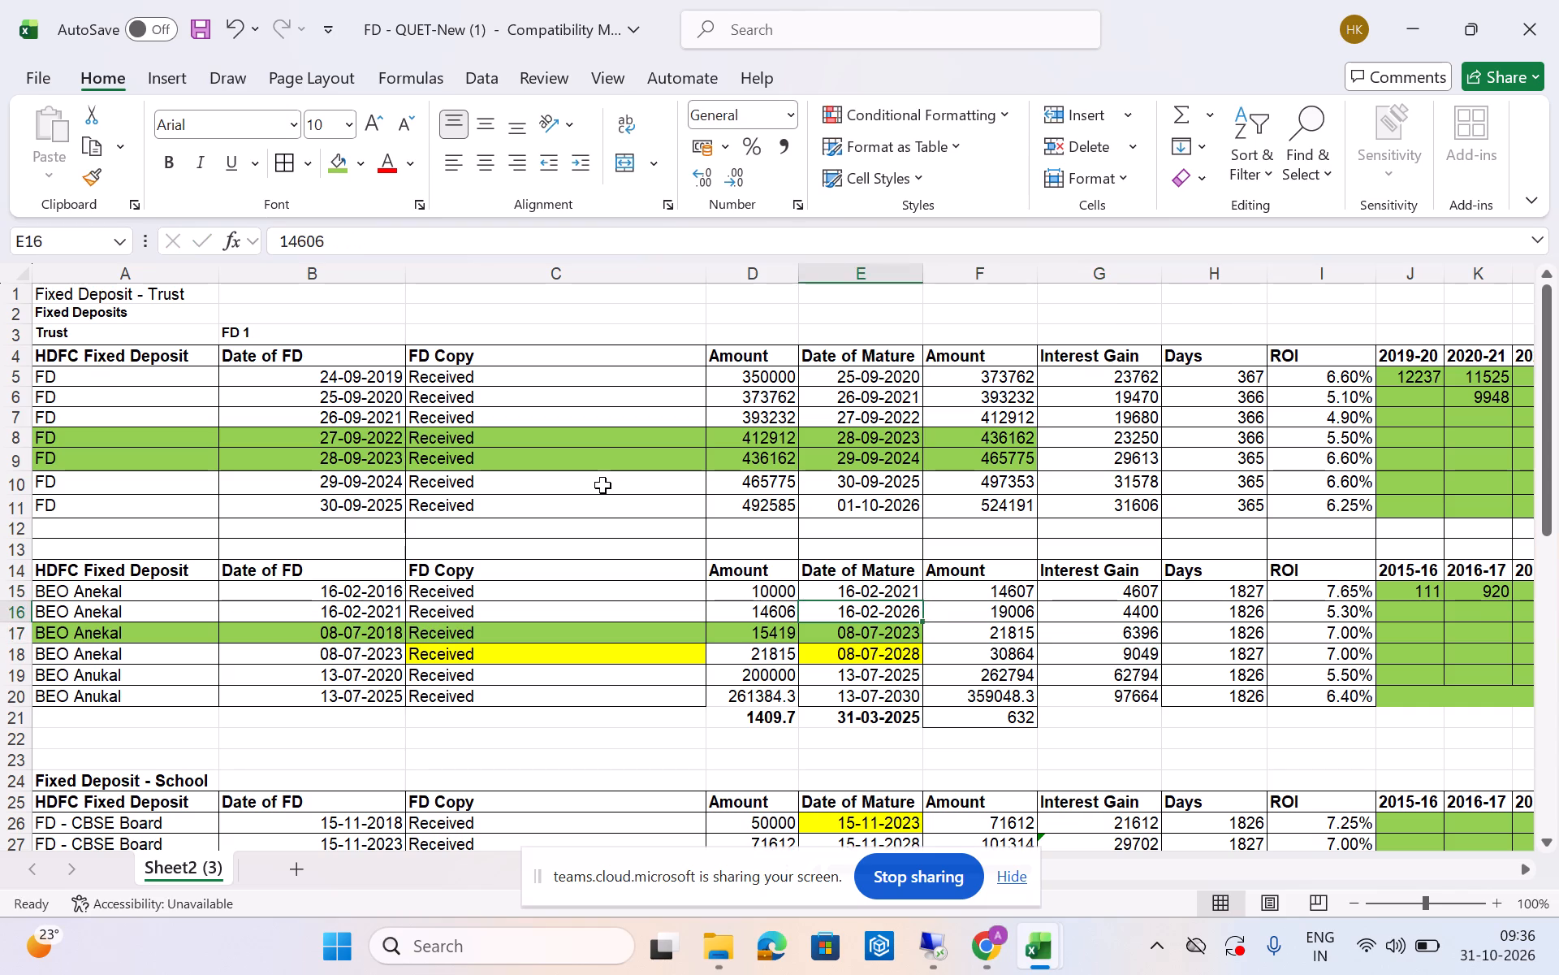
{"action": "key", "text": "Right"}
{"action": "key", "text": "Right"}
{"action": "key", "text": "Left"}
{"action": "key", "text": "Down"}
{"action": "key", "text": "Left"}
{"action": "key", "text": "Left"}
{"action": "key", "text": "Right"}
{"action": "key", "text": "Left"}
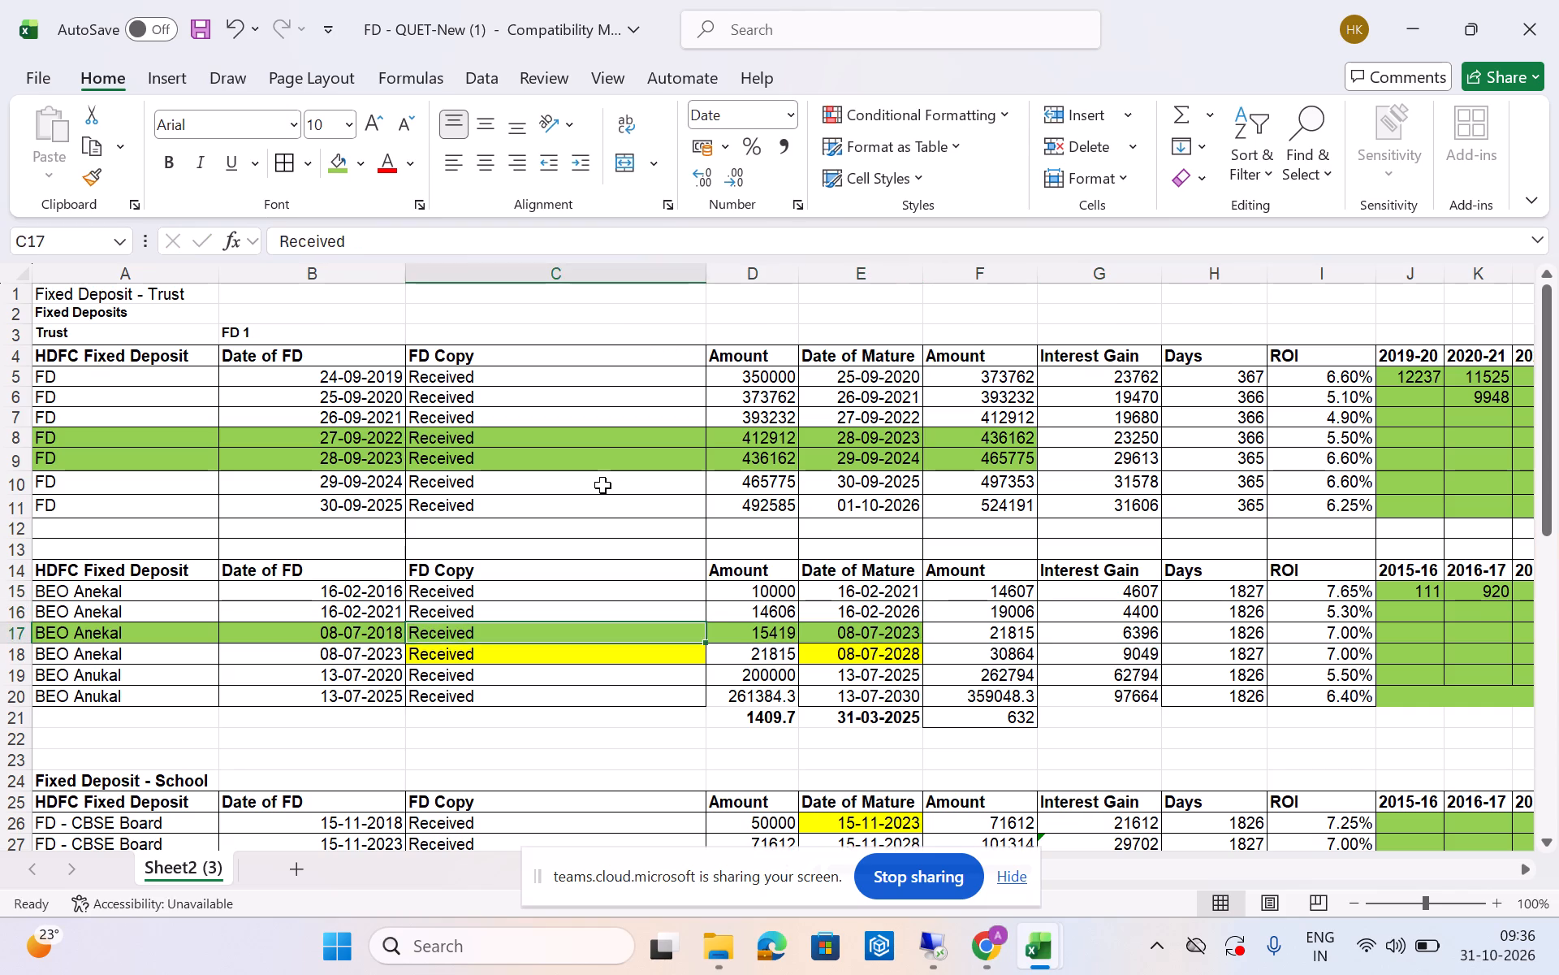
{"action": "key", "text": "Left"}
{"action": "key", "text": "Right"}
{"action": "key", "text": "Right"}
{"action": "key", "text": "Right"}
{"action": "key", "text": "Right"}
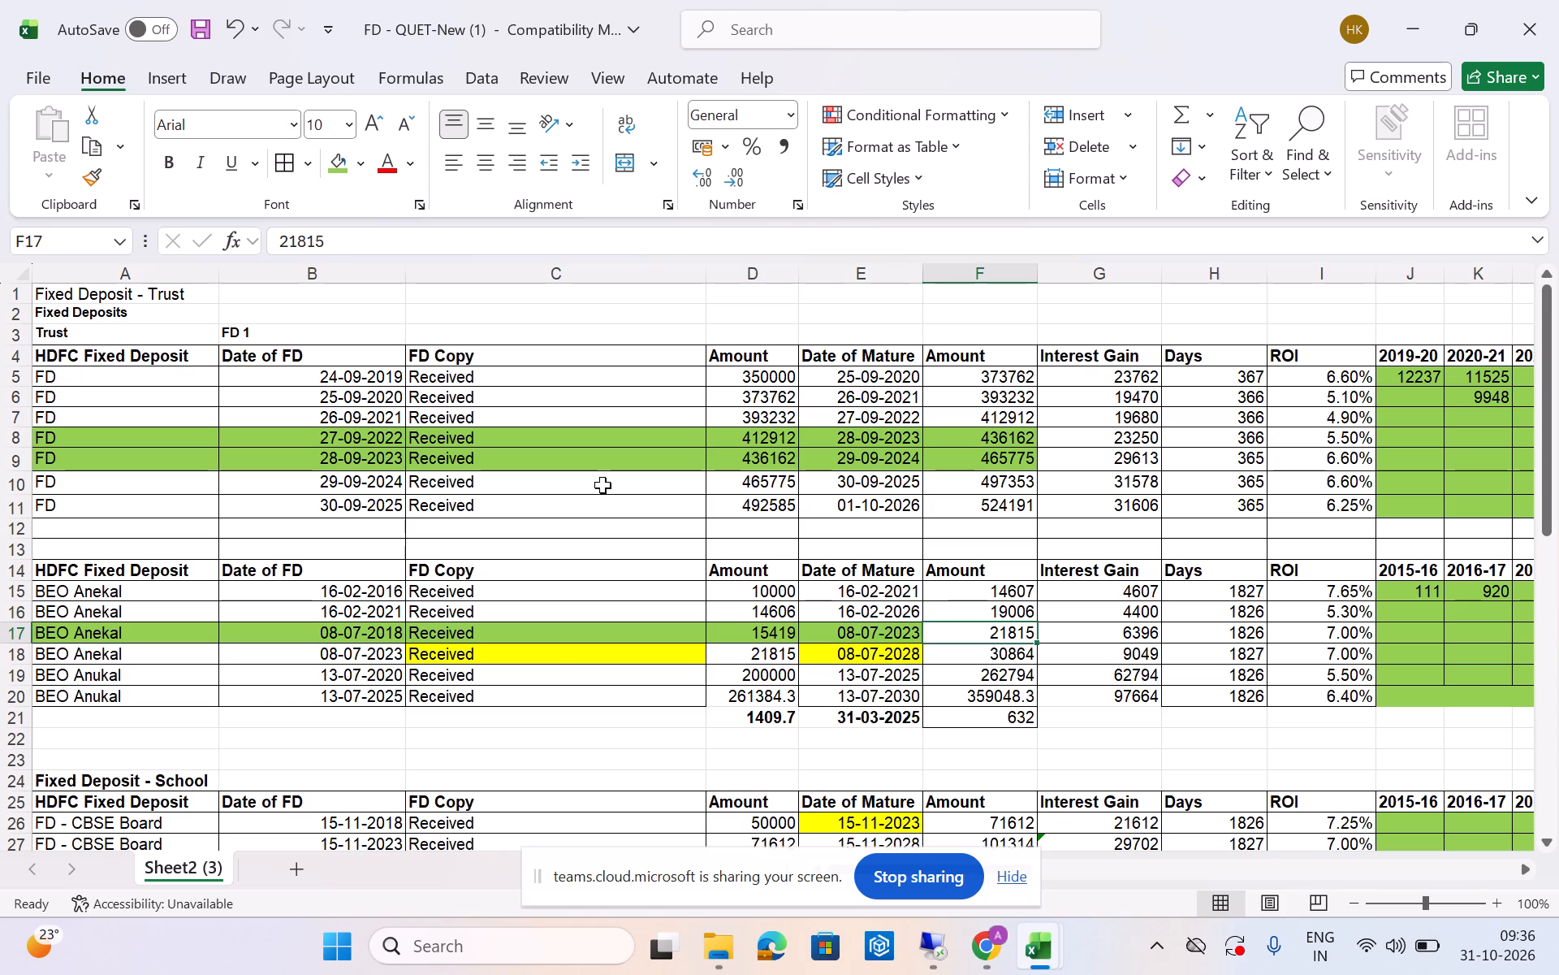
Re-examine the row 17 BEO Anekal deposit's start date, FD copy and amount against the row 16 deposit.
{"action": "key", "text": "Left"}
{"action": "key", "text": "Left"}
{"action": "key", "text": "Up"}
{"action": "key", "text": "Left"}
{"action": "key", "text": "Down"}
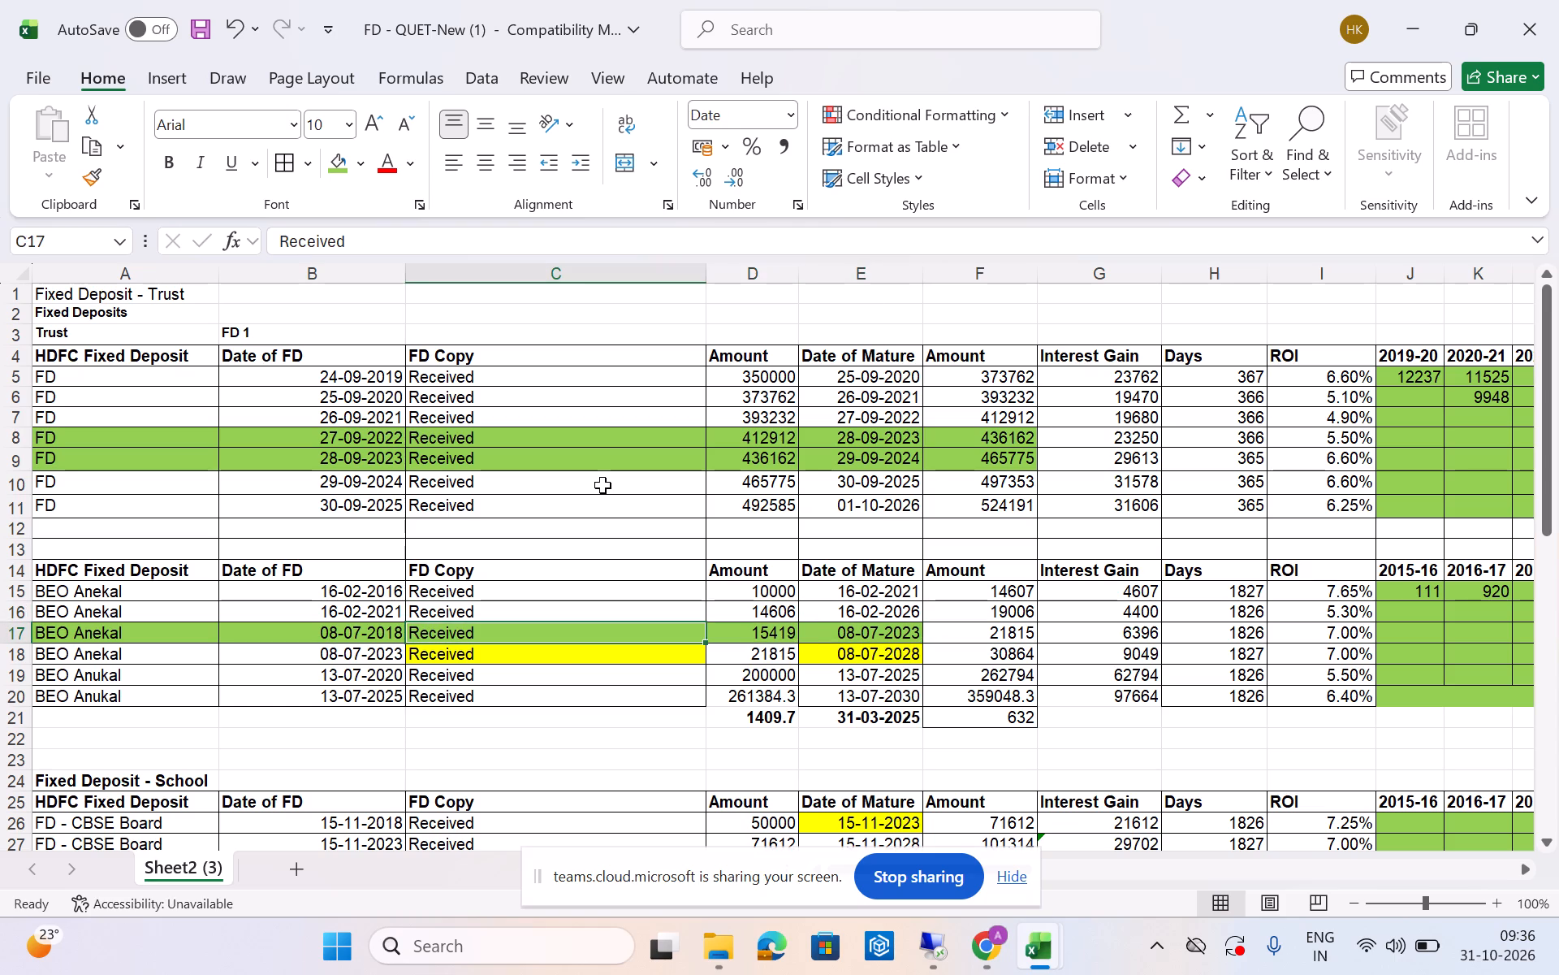
{"action": "key", "text": "Right"}
{"action": "key", "text": "Right"}
{"action": "key", "text": "Left"}
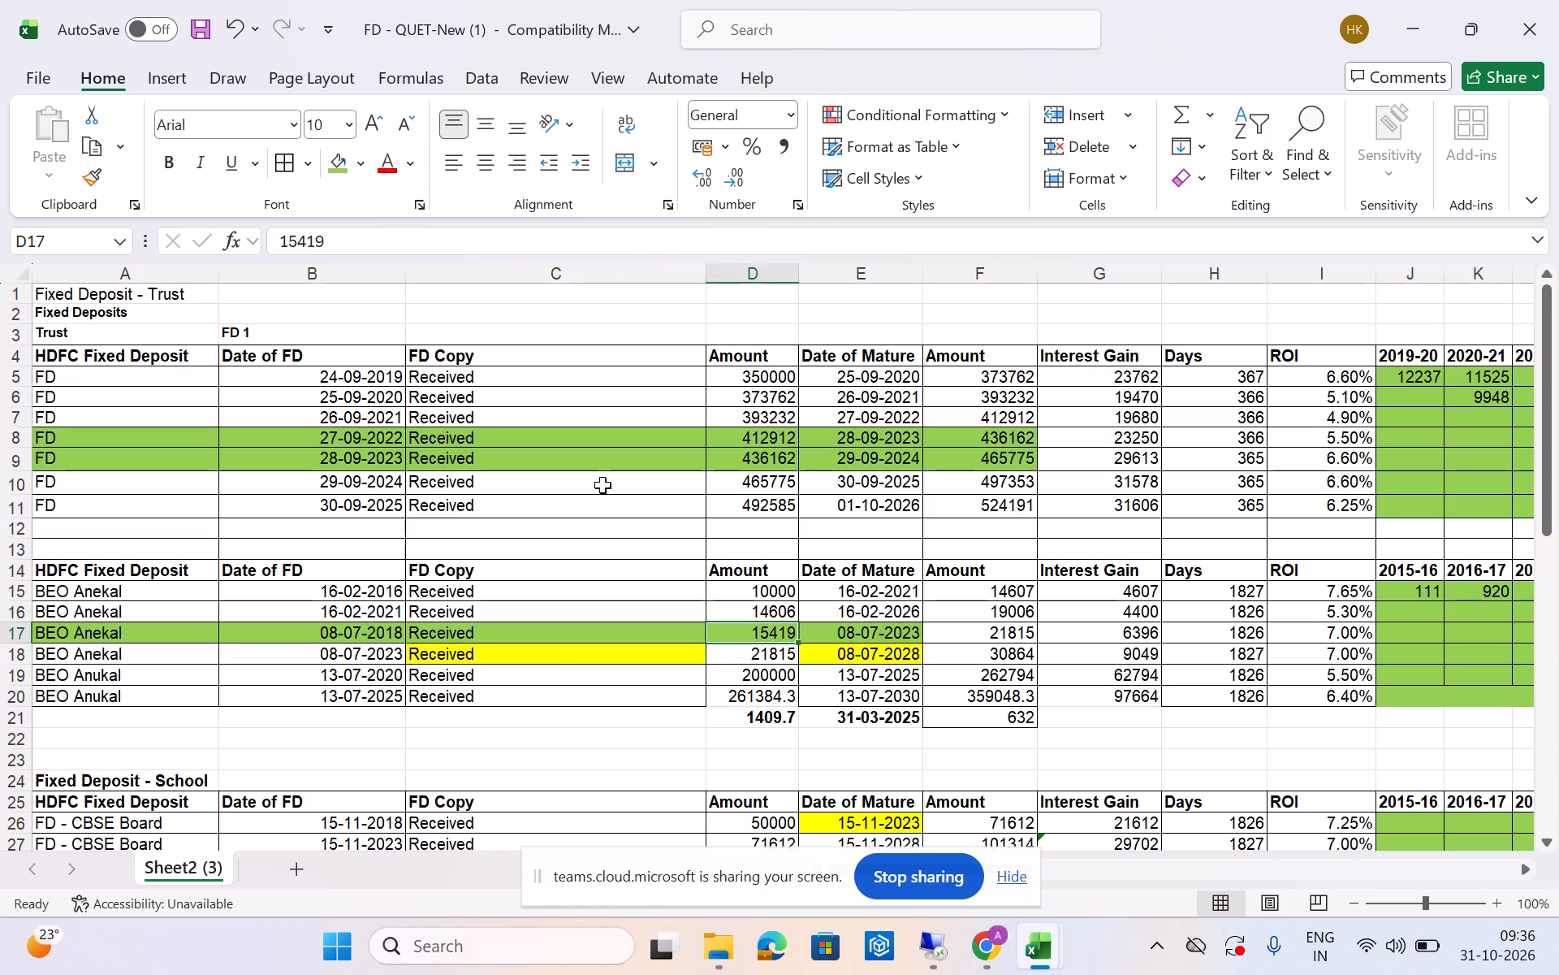
{"action": "key", "text": "Left"}
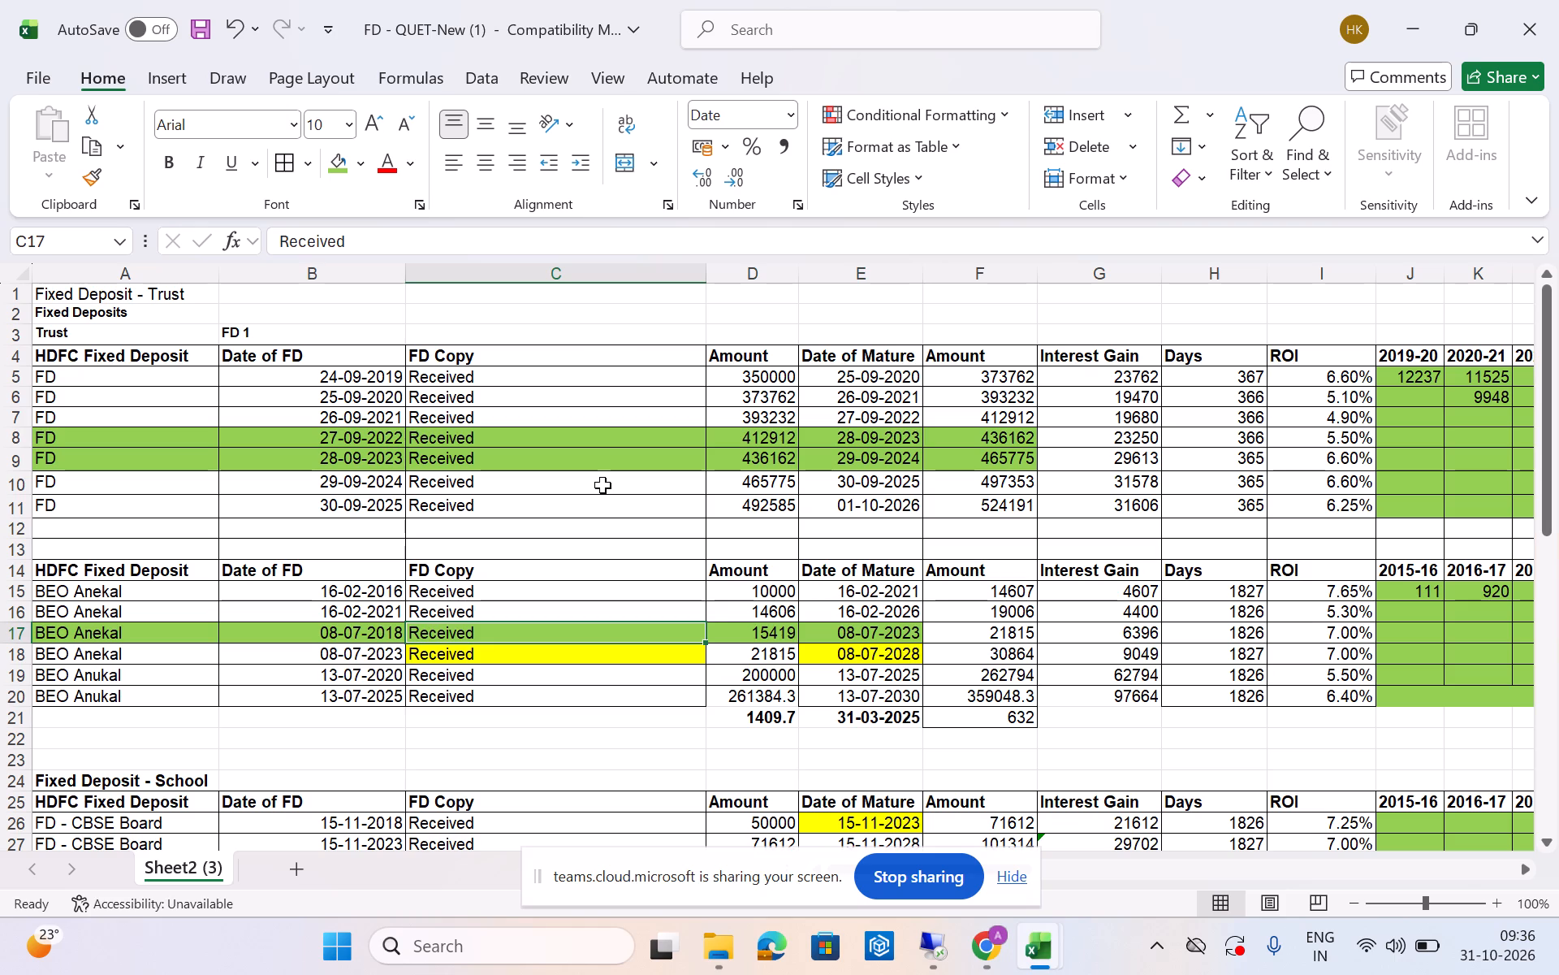
{"action": "key", "text": "Left"}
{"action": "key", "text": "Right"}
{"action": "key", "text": "Right"}
{"action": "key", "text": "Left"}
{"action": "key", "text": "Left"}
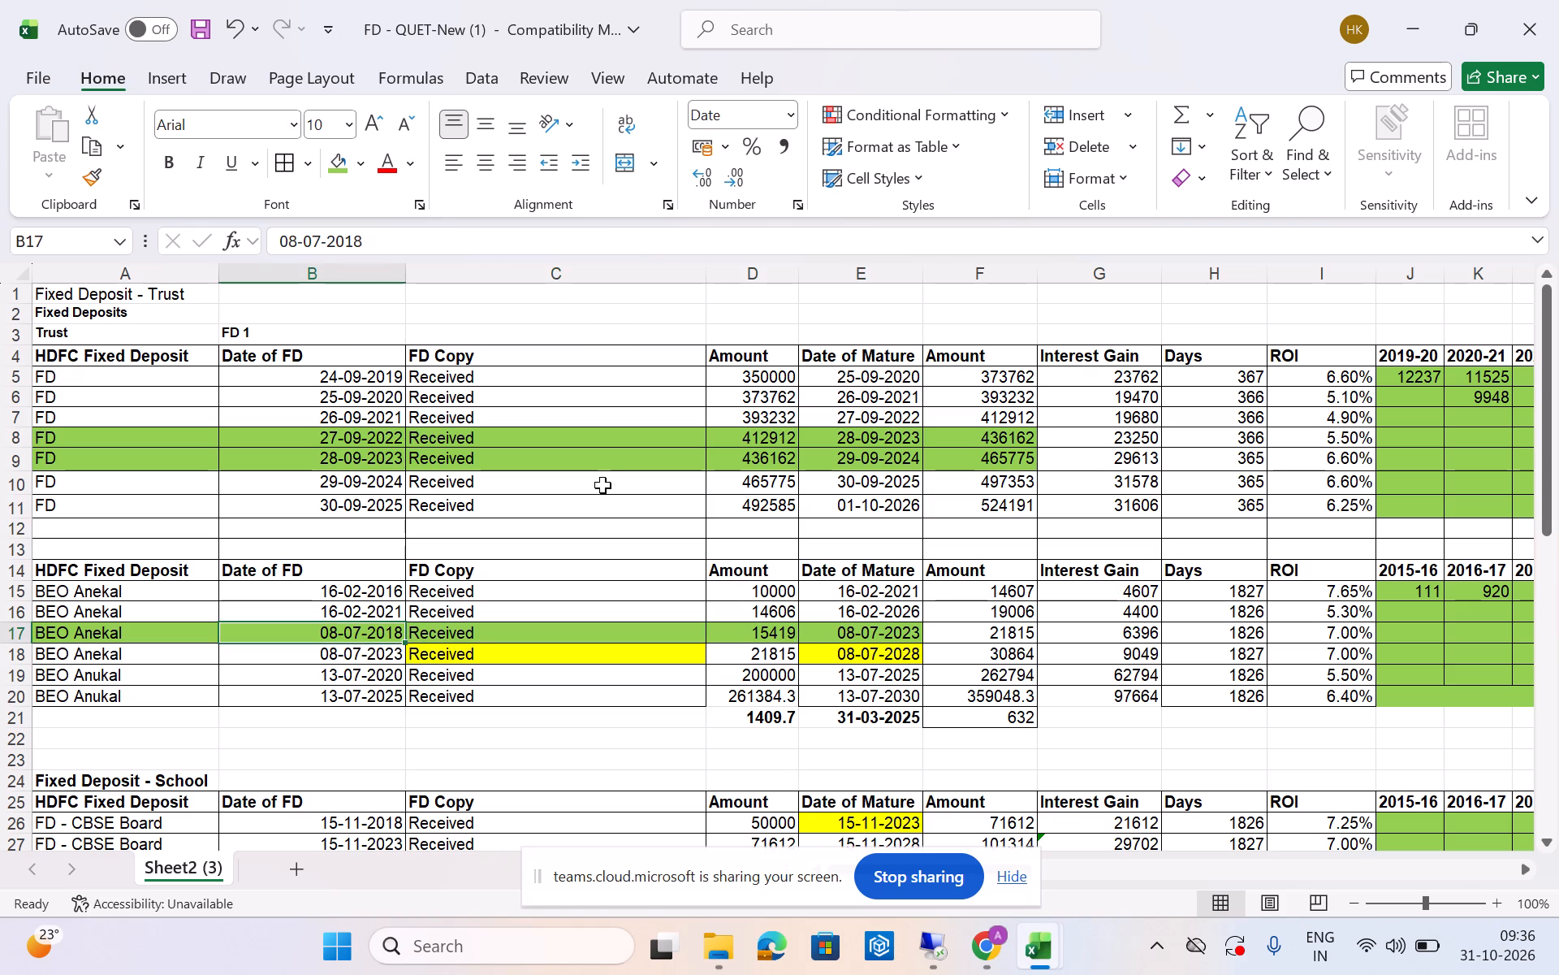
{"action": "key", "text": "Right"}
{"action": "key", "text": "Right"}
Trace the BEO Anekal deposits in rows 15 to 17 by amount, maturity date and maturity amount, inspecting F15's content.
{"action": "key", "text": "Up"}
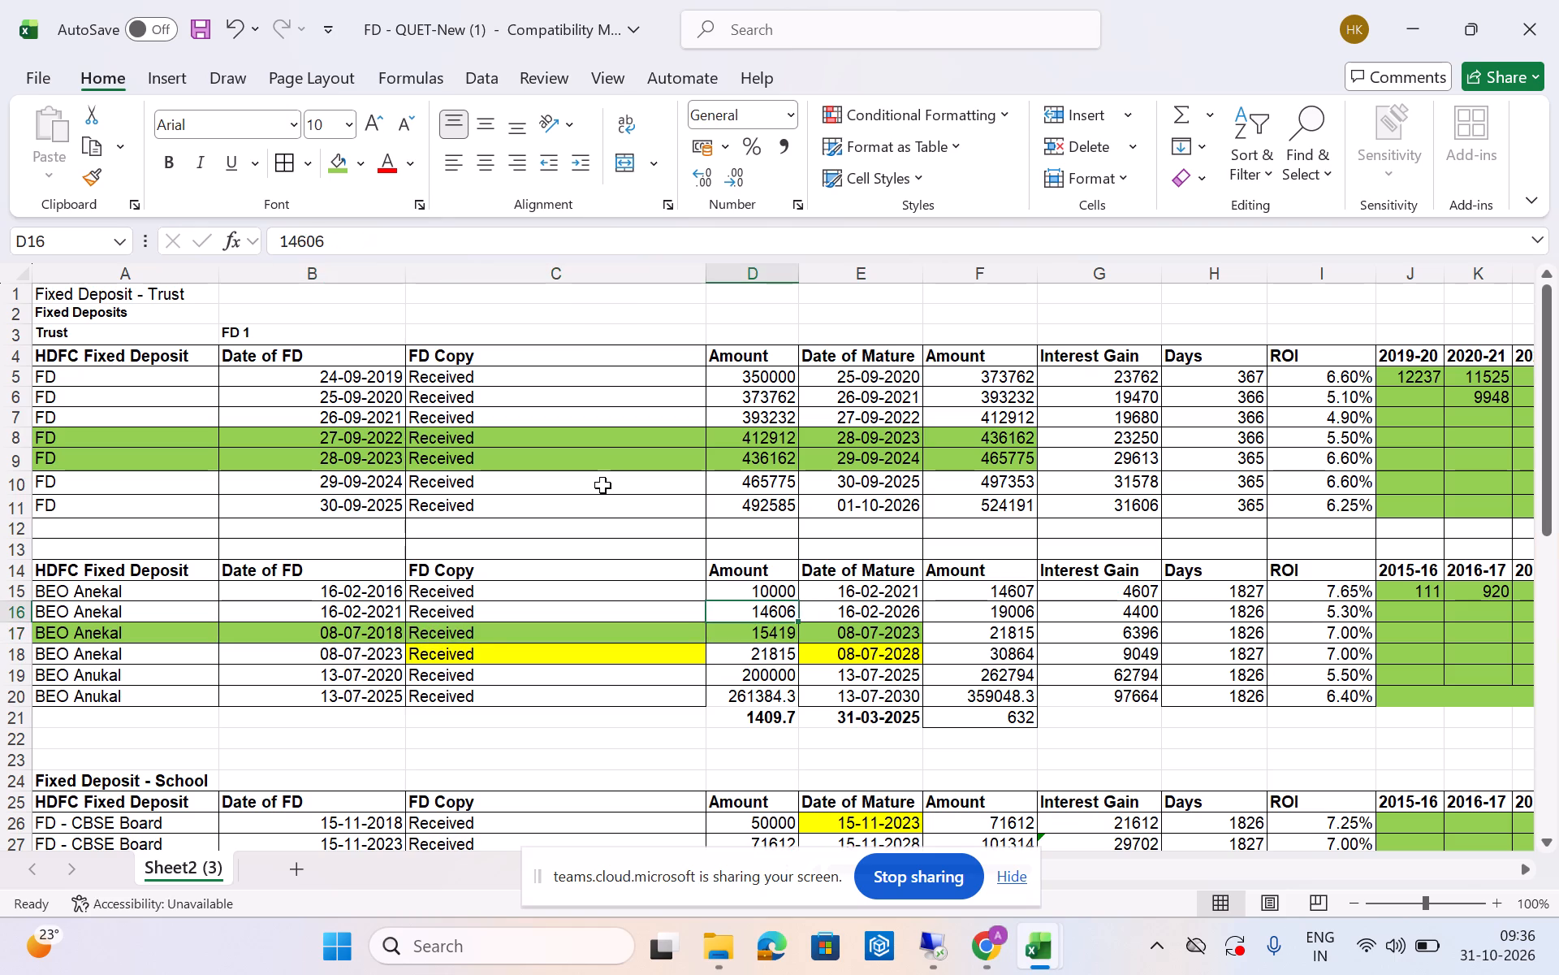
{"action": "key", "text": "Up"}
{"action": "key", "text": "Right"}
{"action": "key", "text": "Left"}
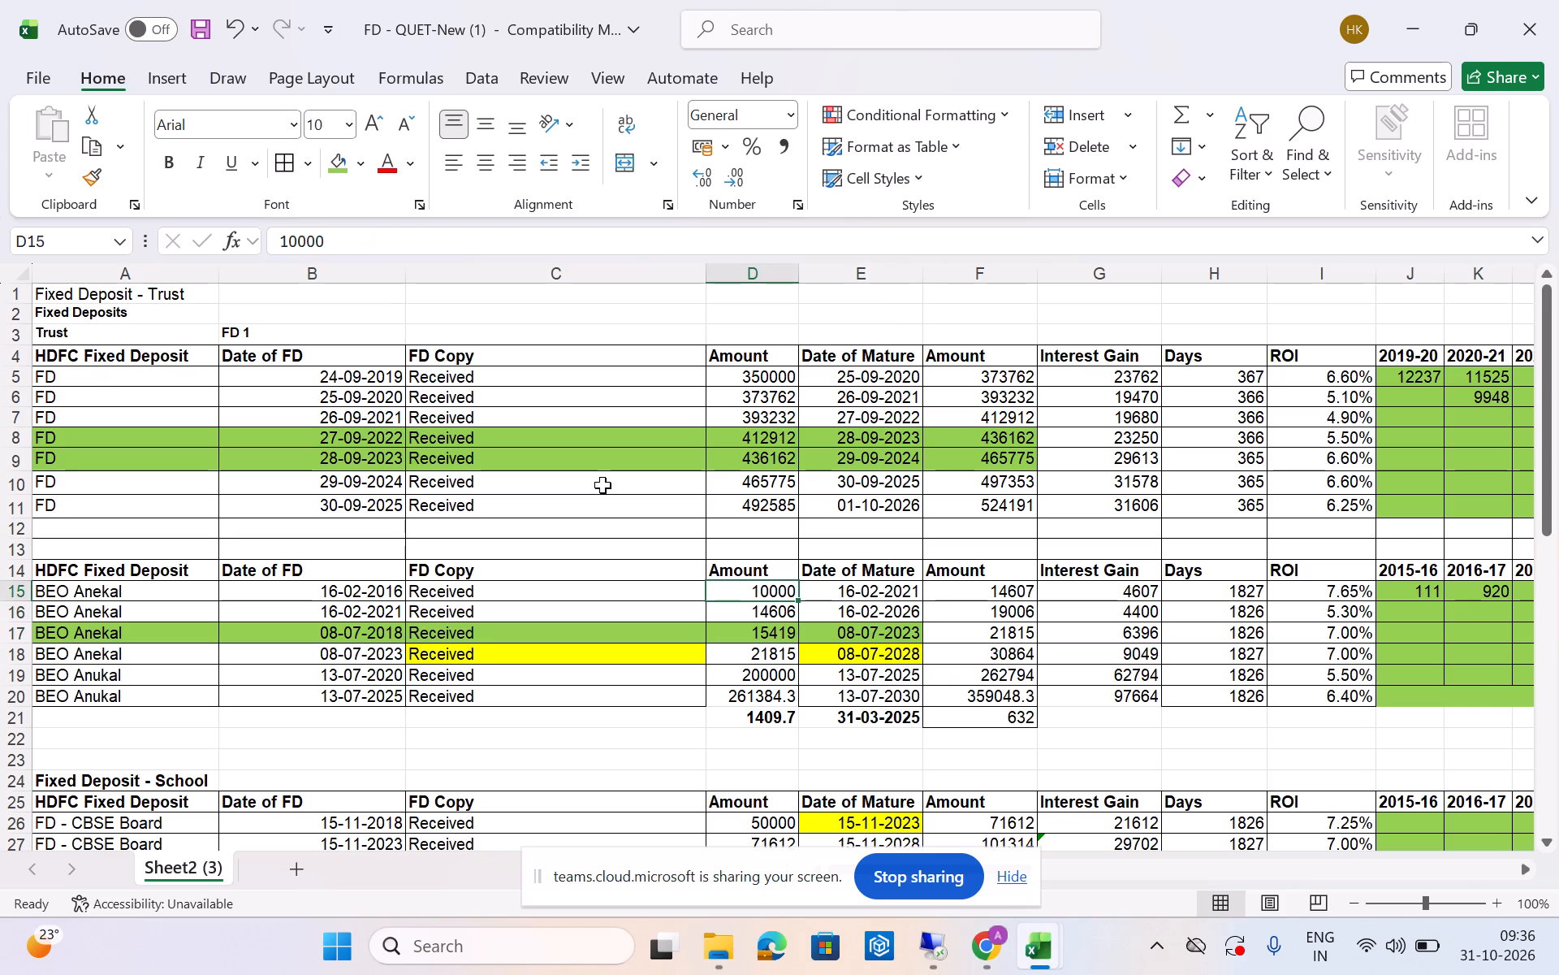
{"action": "key", "text": "Right"}
{"action": "key", "text": "Right"}
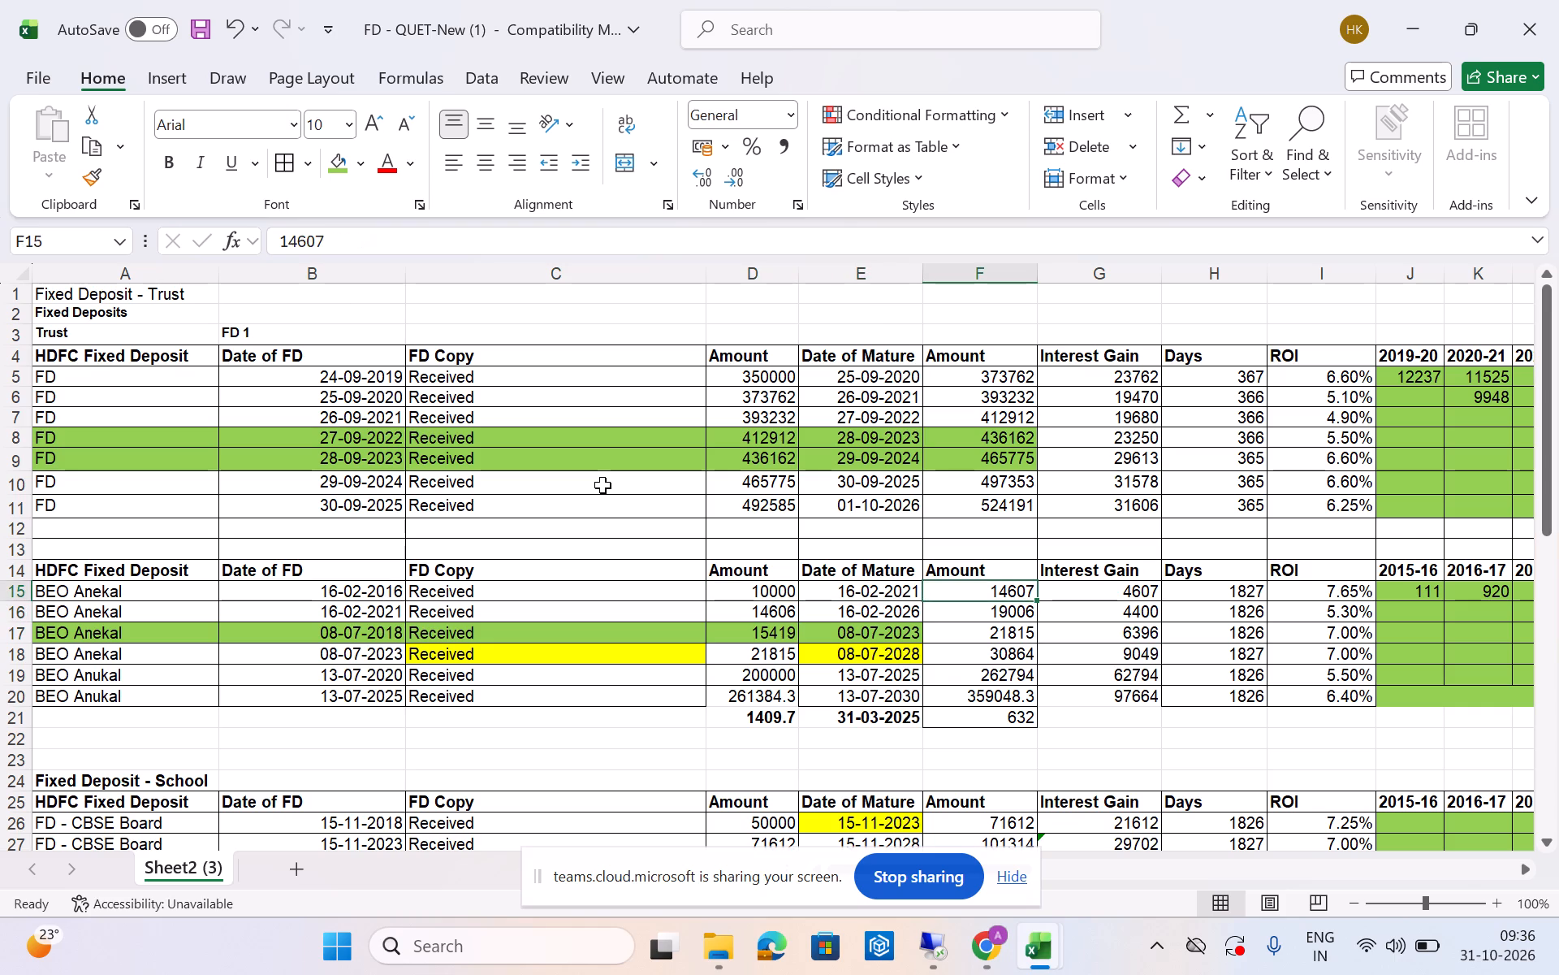
{"action": "key", "text": "F2"}
{"action": "key", "text": "Escape"}
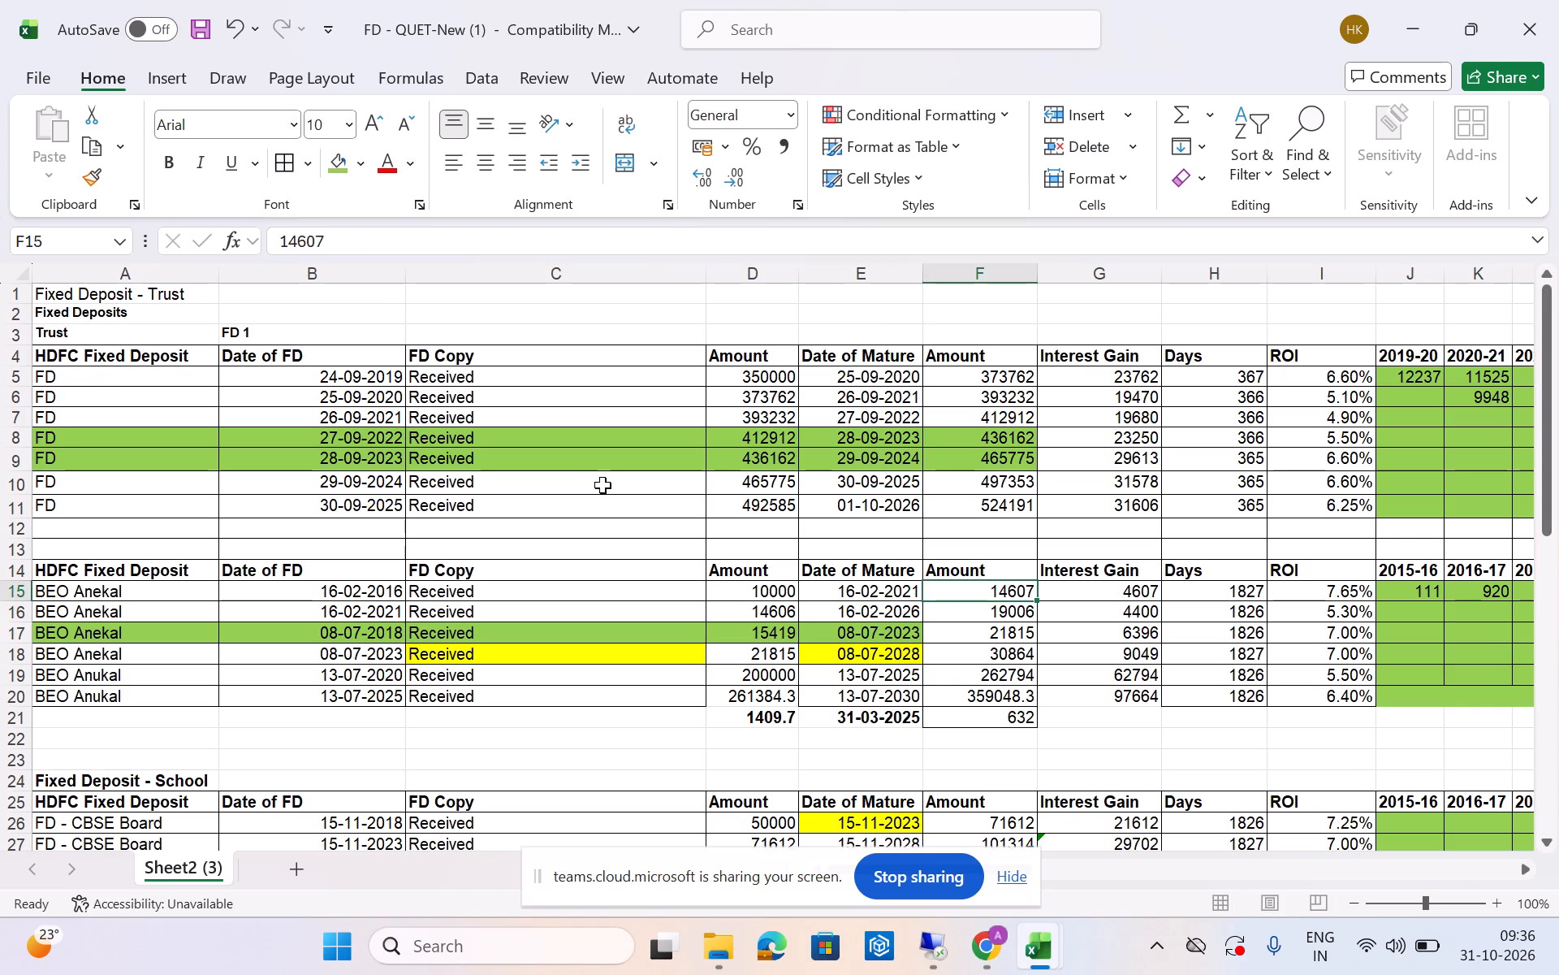
{"action": "key", "text": "Left"}
{"action": "key", "text": "Left"}
{"action": "key", "text": "Down"}
{"action": "key", "text": "Right"}
{"action": "key", "text": "Right"}
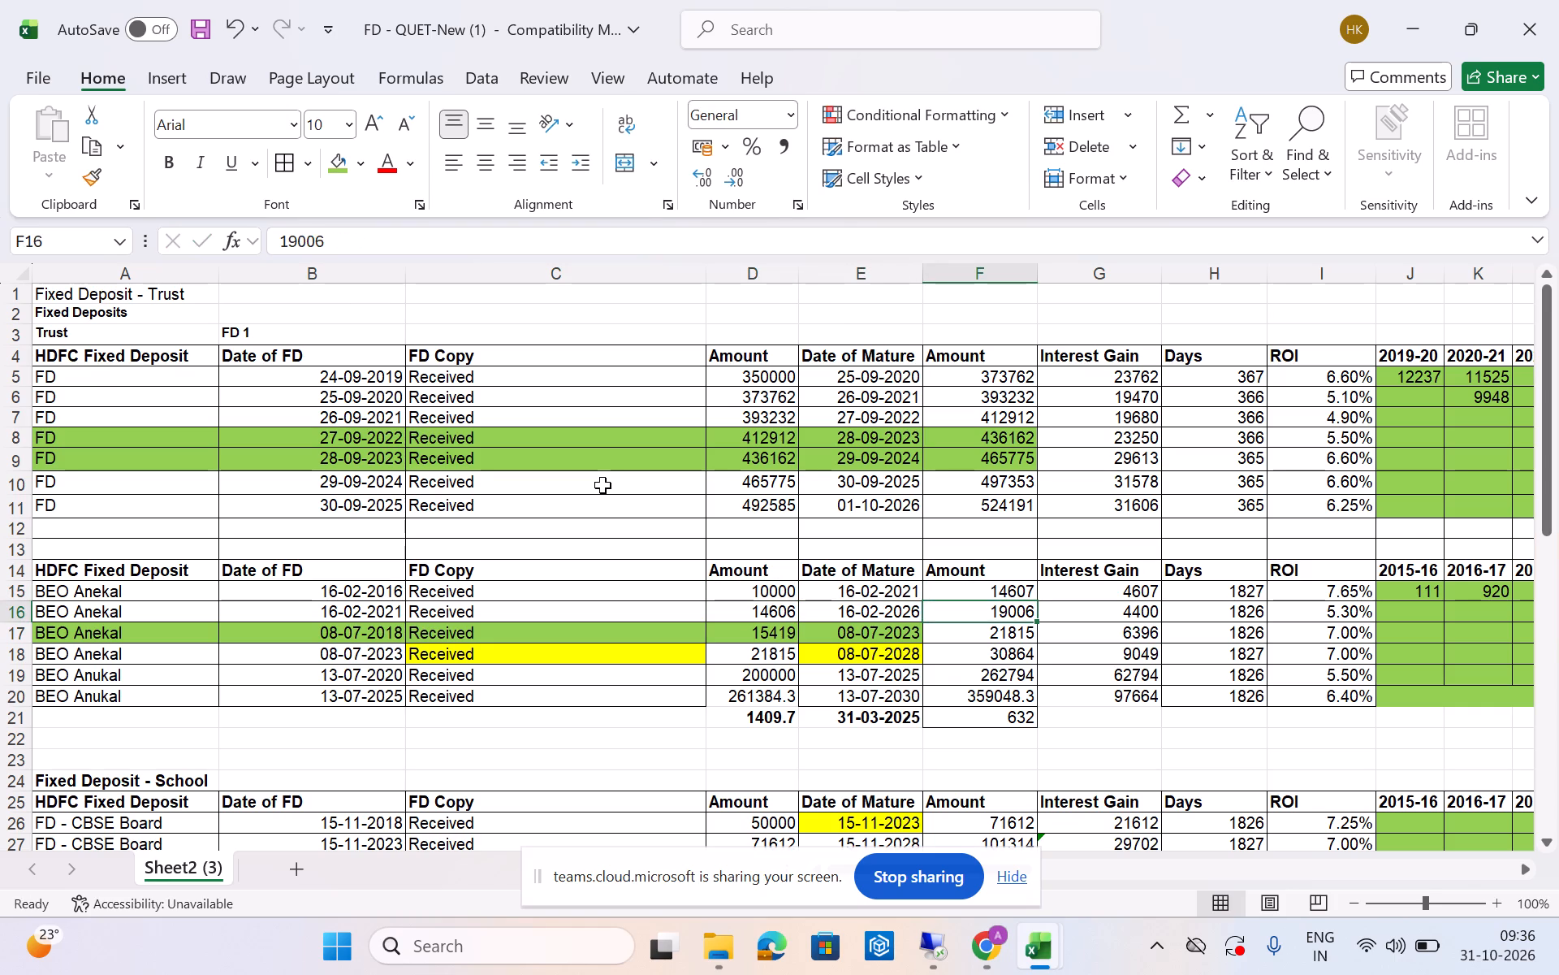
{"action": "key", "text": "Left"}
{"action": "key", "text": "Down"}
{"action": "key", "text": "Left"}
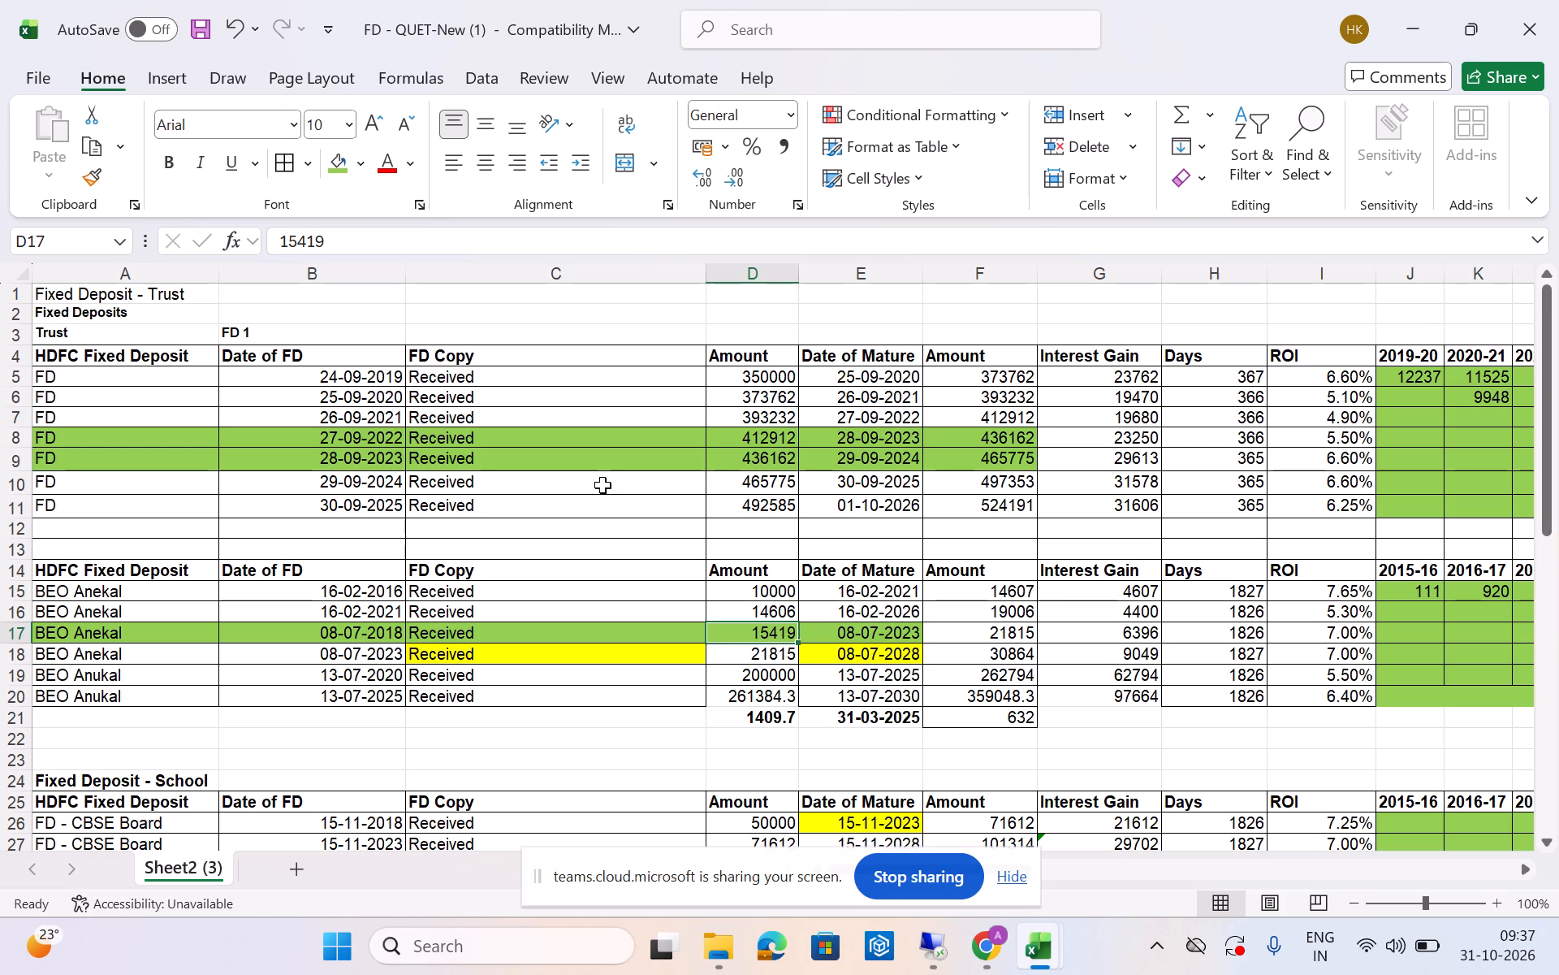
Examine the row 18 BEO Anekal deposit's FD copy, amount, maturity date and maturity amount.
{"action": "key", "text": "Down"}
{"action": "key", "text": "Right"}
{"action": "key", "text": "Right"}
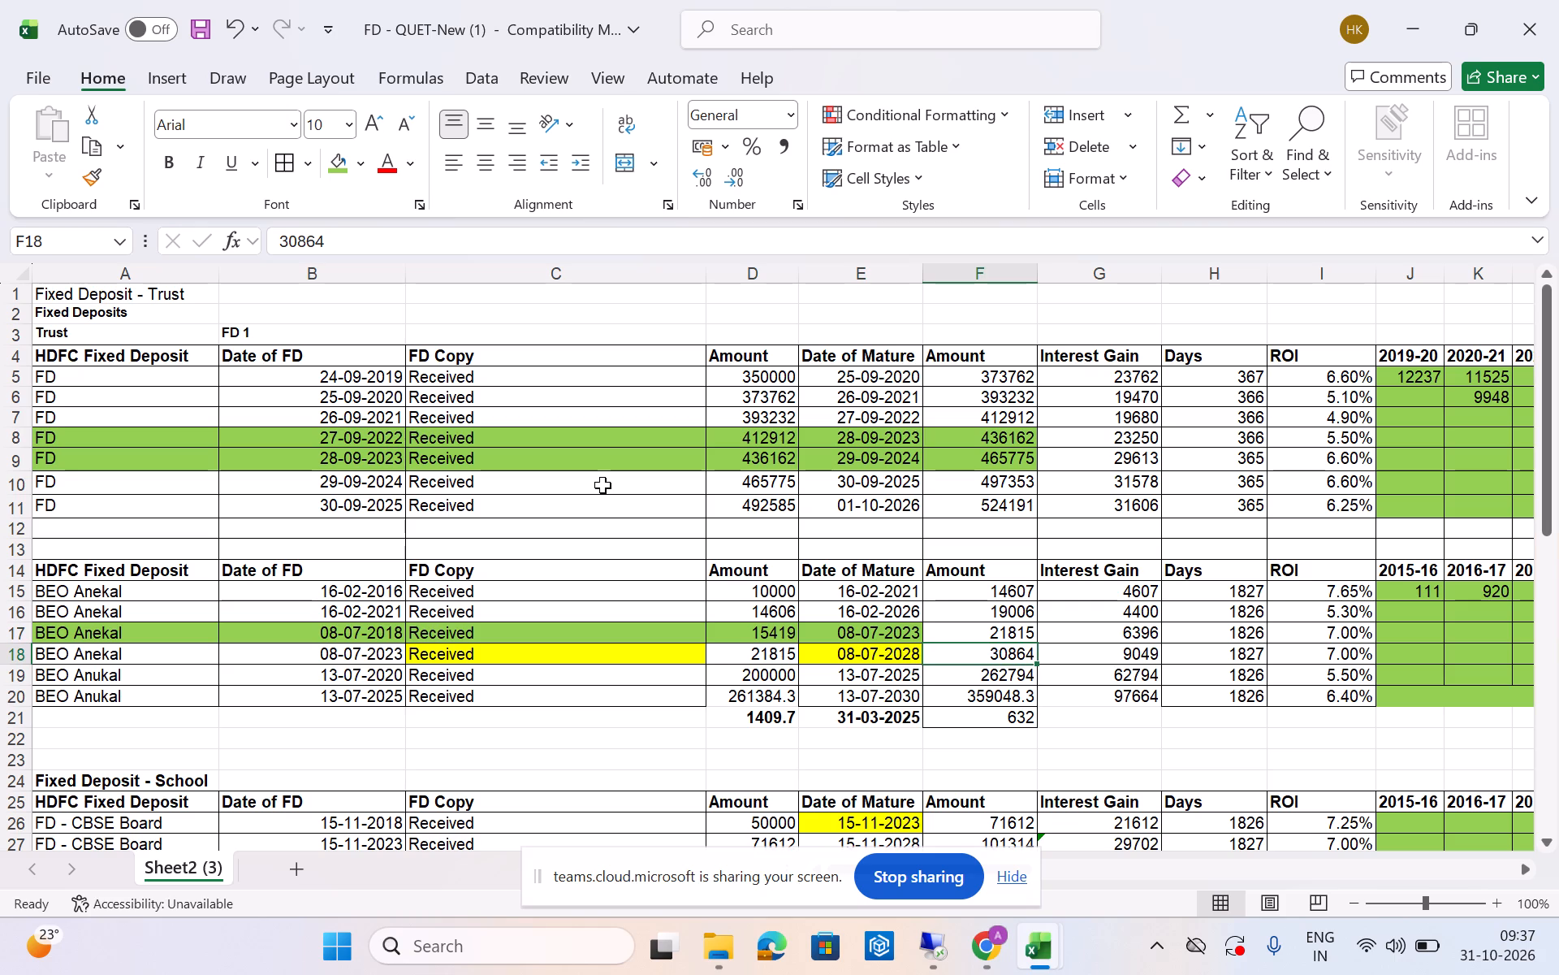
{"action": "key", "text": "Left"}
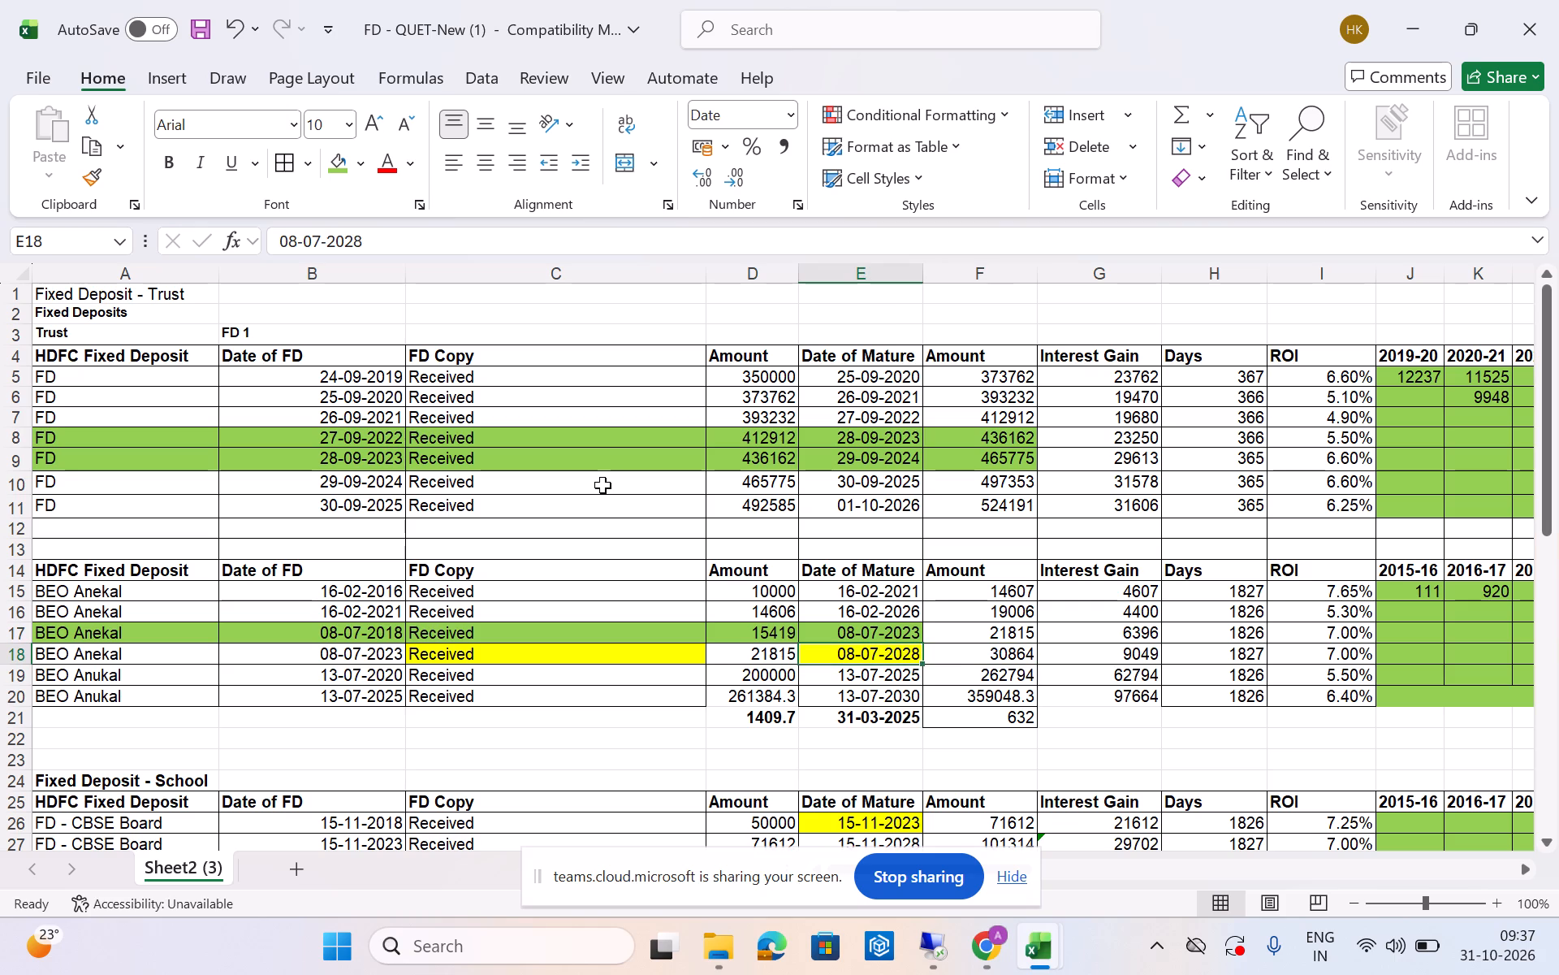
{"action": "key", "text": "Left"}
{"action": "key", "text": "Right"}
{"action": "key", "text": "Right"}
{"action": "key", "text": "Left"}
{"action": "key", "text": "Left"}
{"action": "key", "text": "Down"}
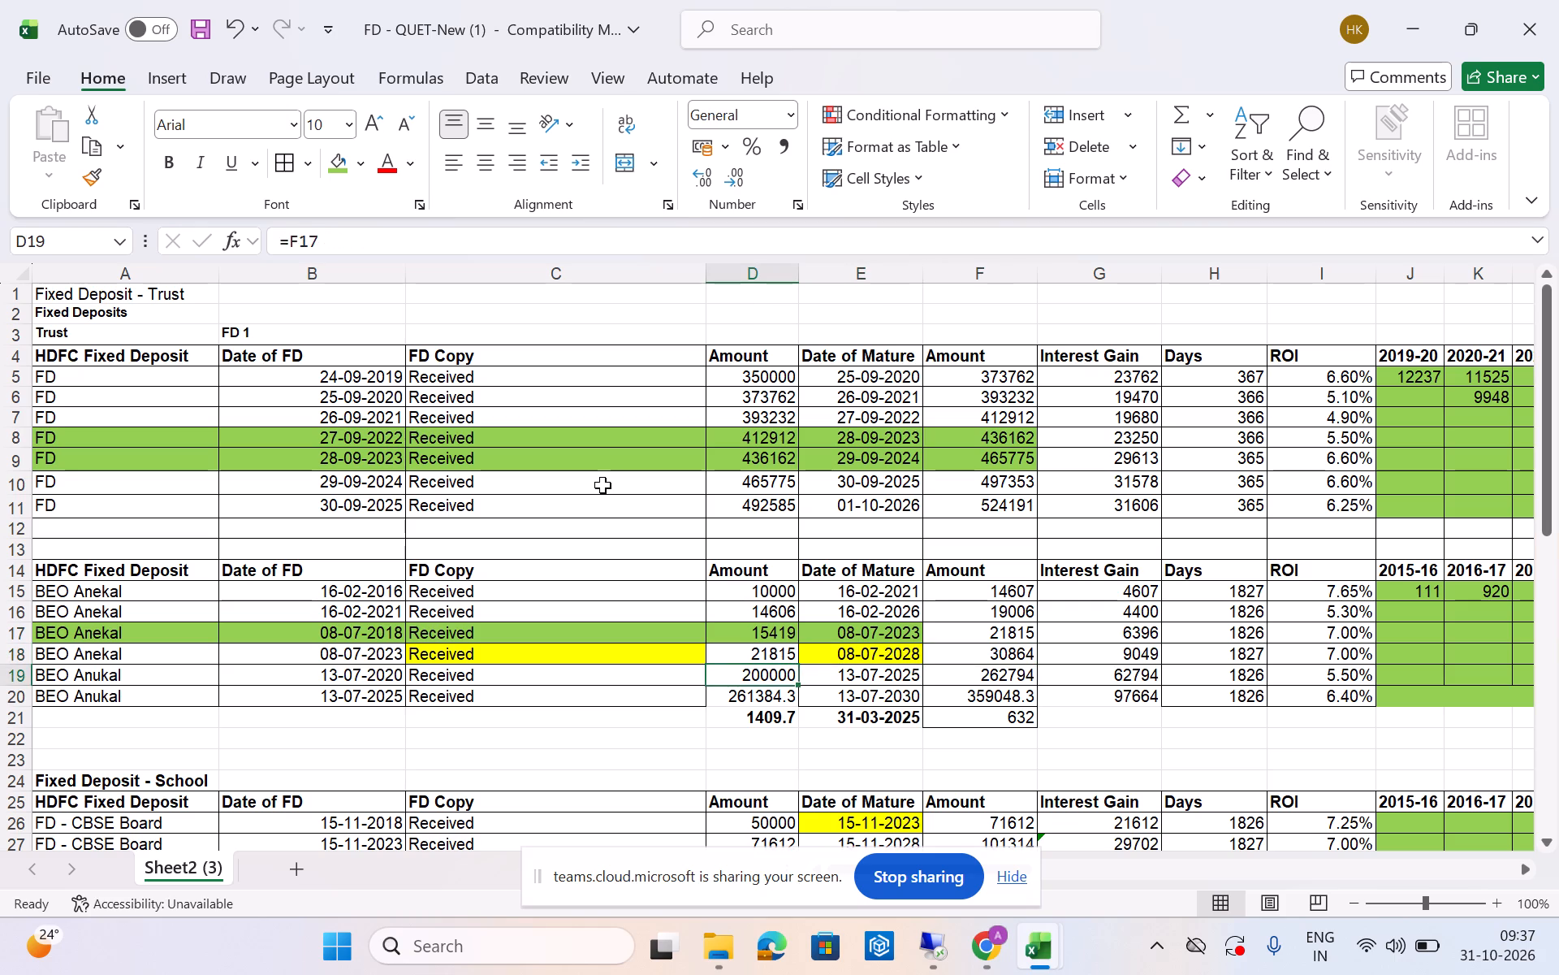
{"action": "key", "text": "Up"}
{"action": "key", "text": "Left"}
{"action": "key", "text": "Right"}
{"action": "key", "text": "Right"}
{"action": "key", "text": "Right"}
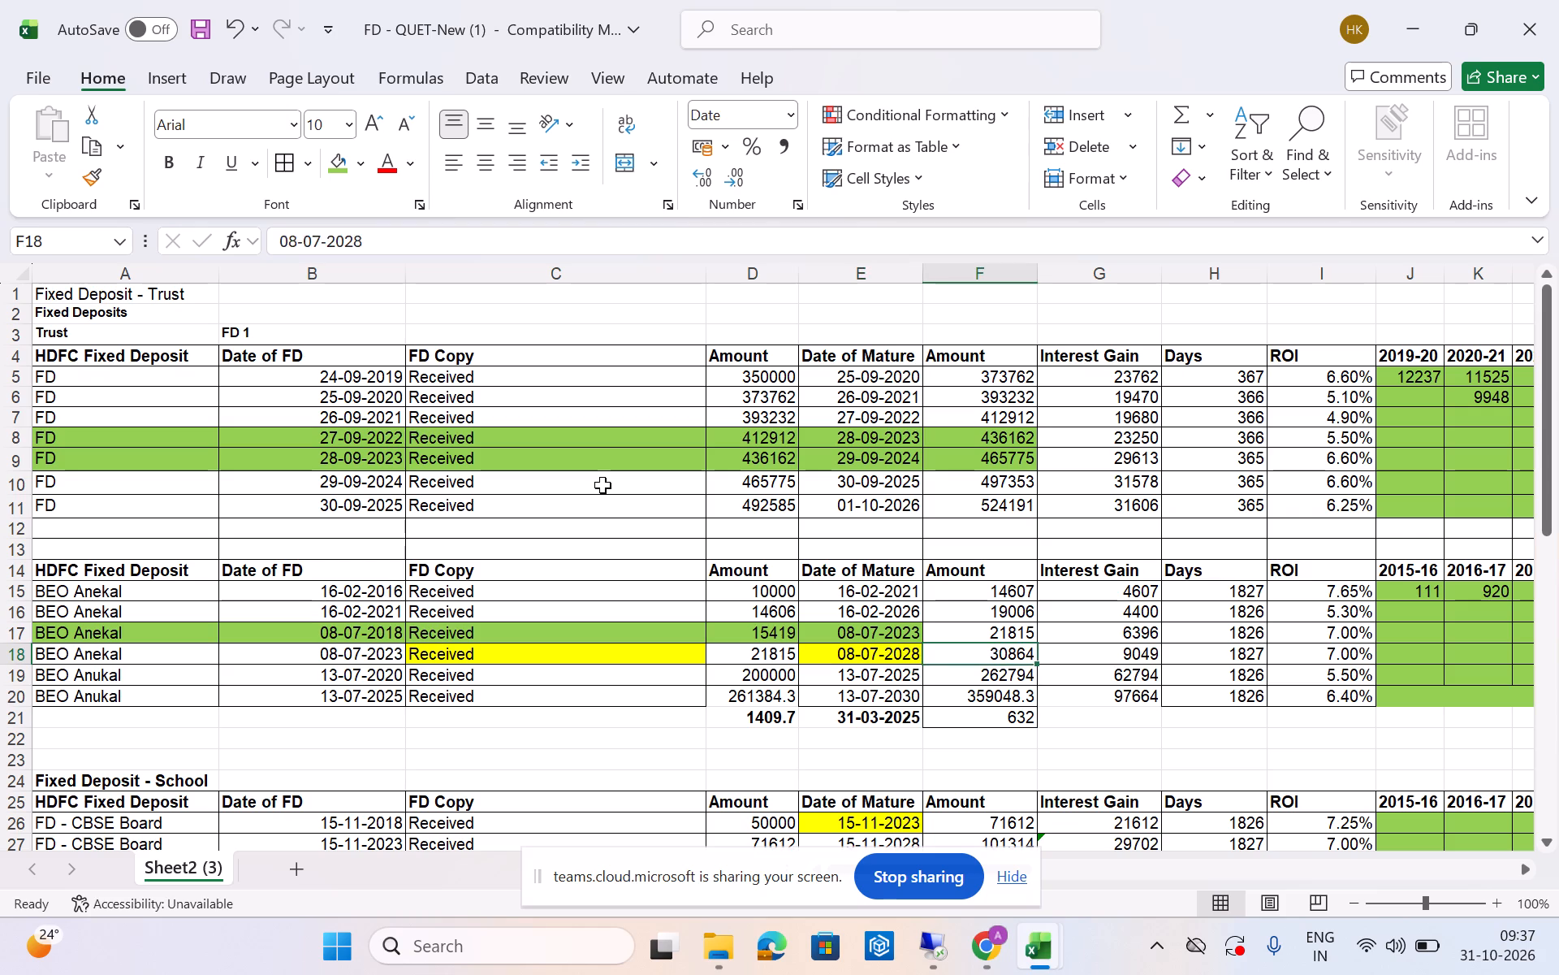
Recheck the row 18 deposit's amount, maturity date and maturity amount against the row 19 deposit.
{"action": "key", "text": "Left"}
{"action": "key", "text": "Down"}
{"action": "key", "text": "Left"}
{"action": "key", "text": "Up"}
{"action": "key", "text": "Right"}
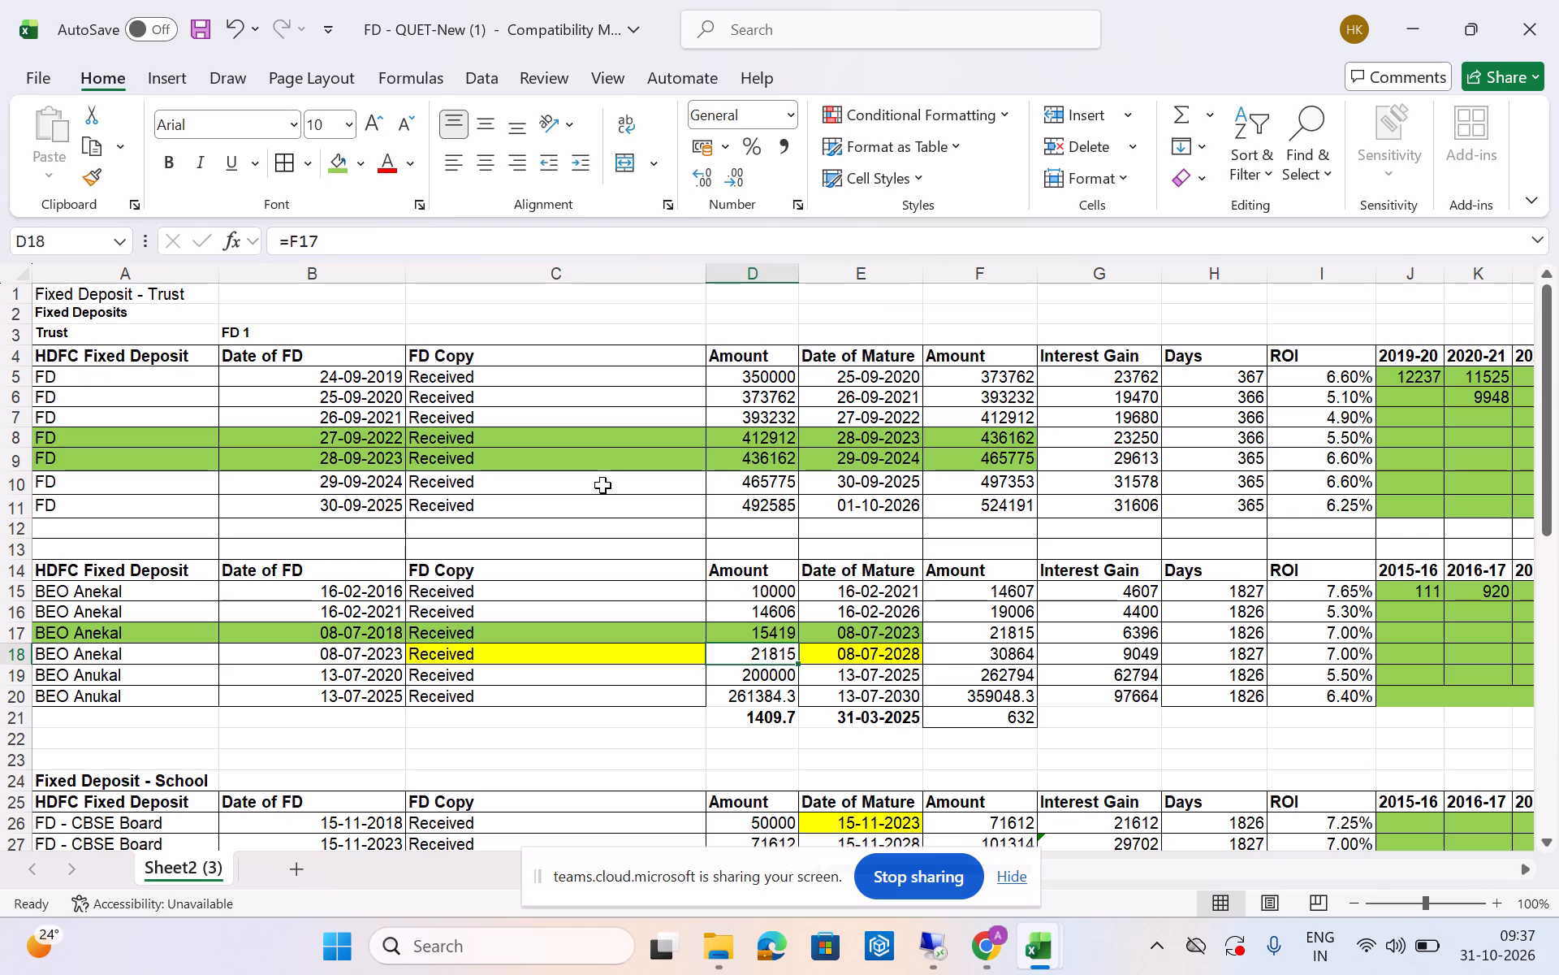
{"action": "key", "text": "Right"}
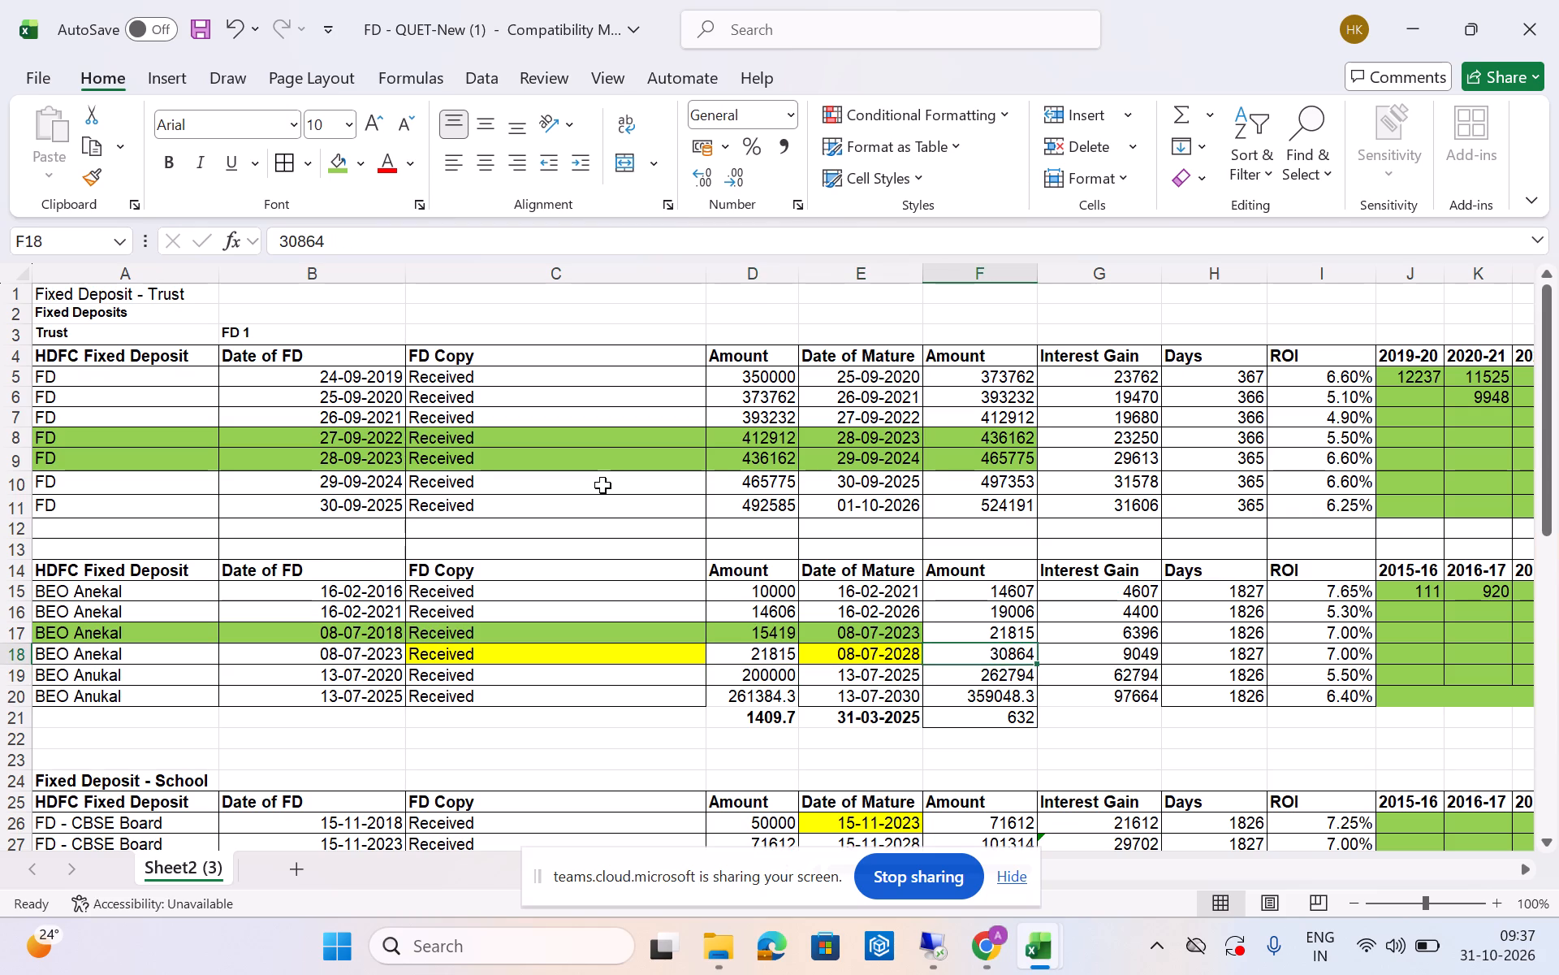
{"action": "key", "text": "Left"}
{"action": "key", "text": "Right"}
{"action": "key", "text": "Left"}
{"action": "key", "text": "Right"}
{"action": "key", "text": "Left"}
Examine the amounts, maturity dates and maturity amounts of the BEO Anukal deposits in rows 19 and 20.
{"action": "key", "text": "Down"}
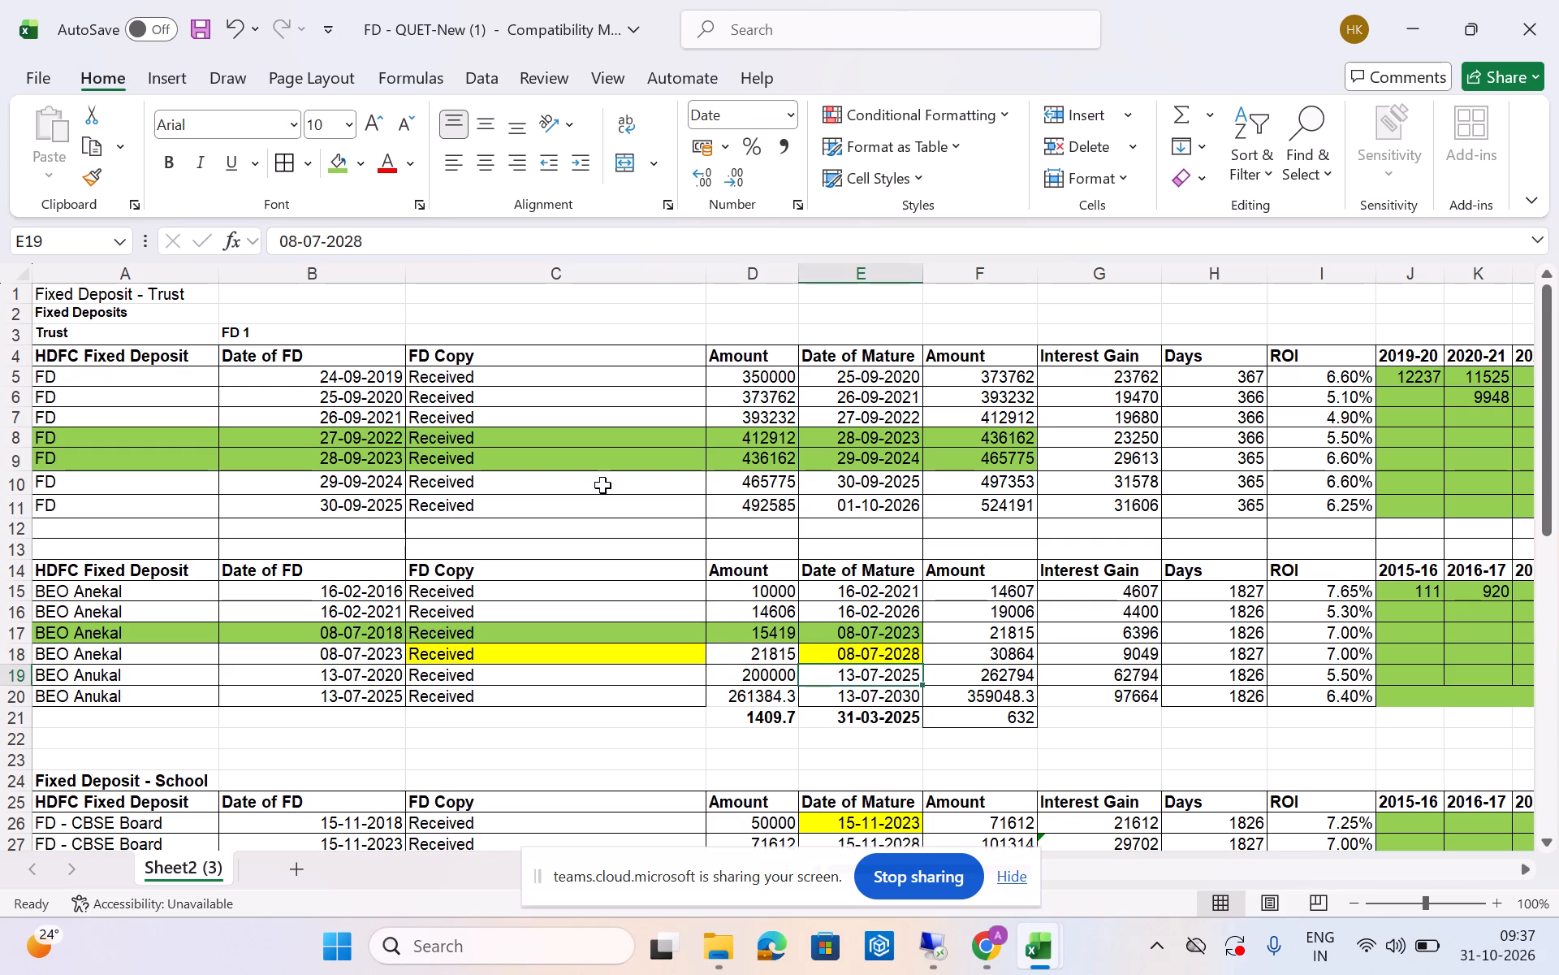
{"action": "key", "text": "Left"}
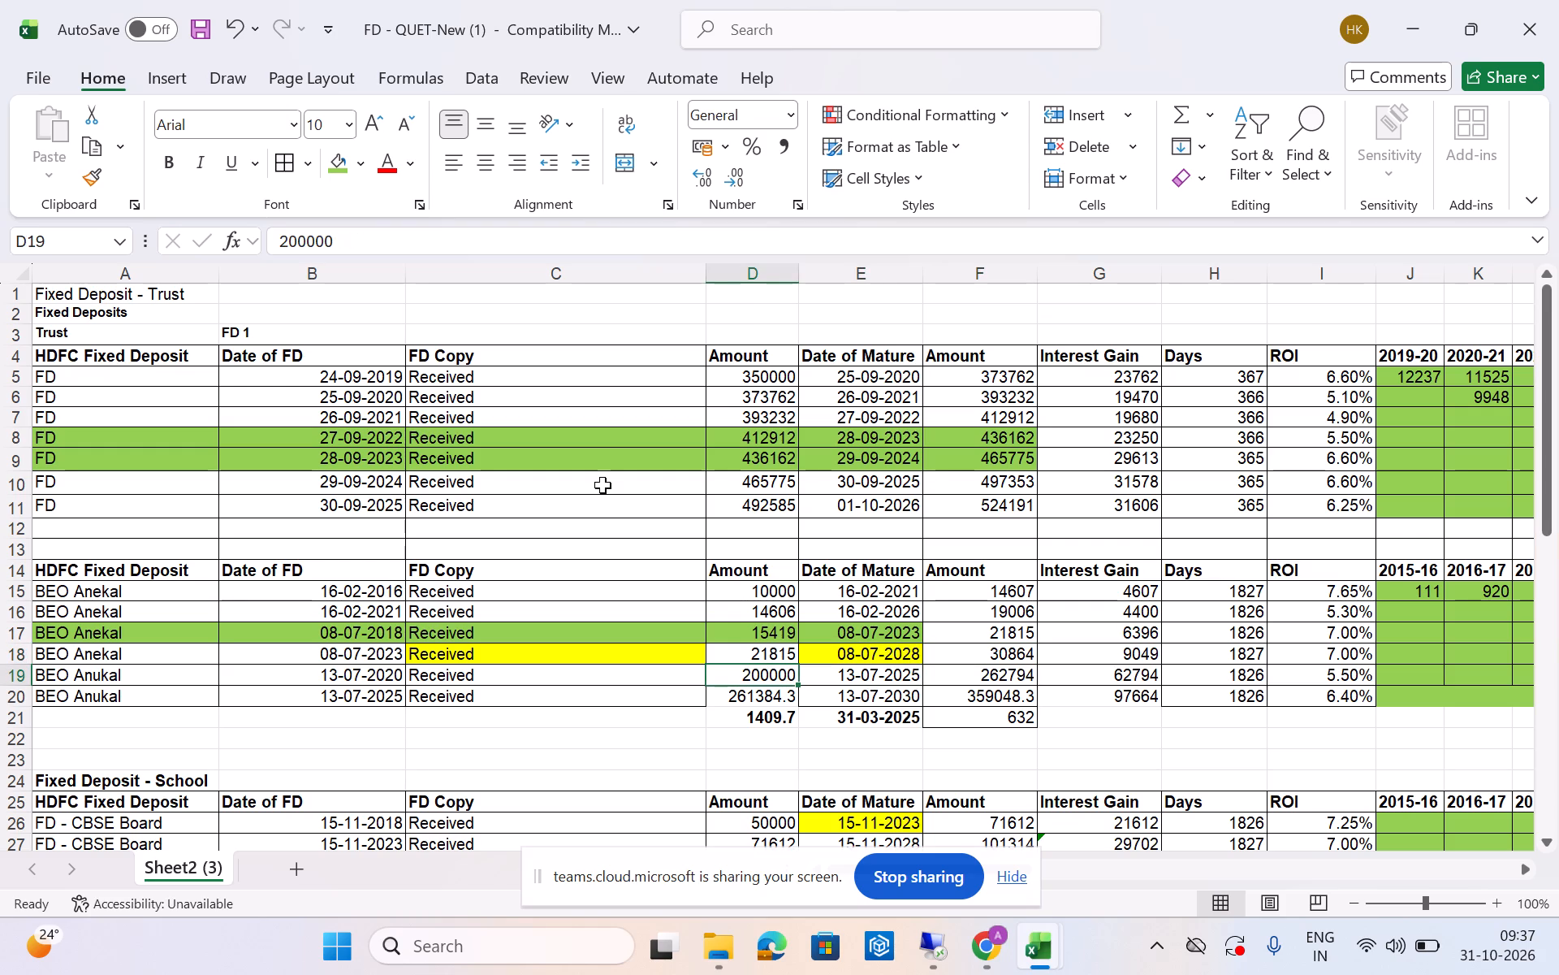
{"action": "key", "text": "Right"}
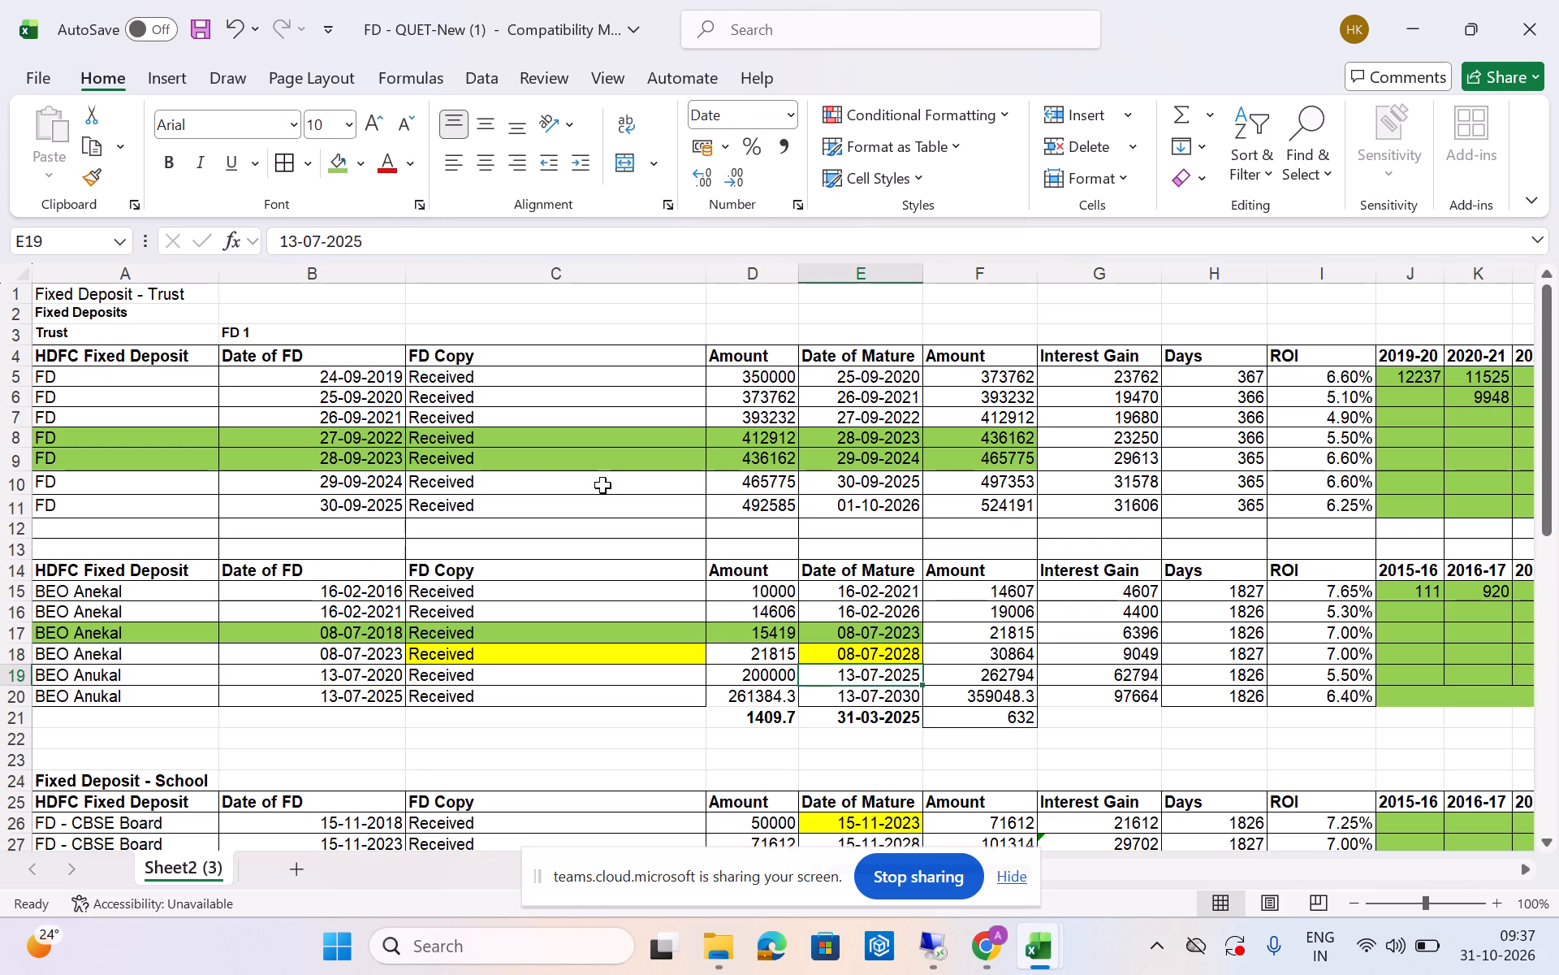
{"action": "key", "text": "Right"}
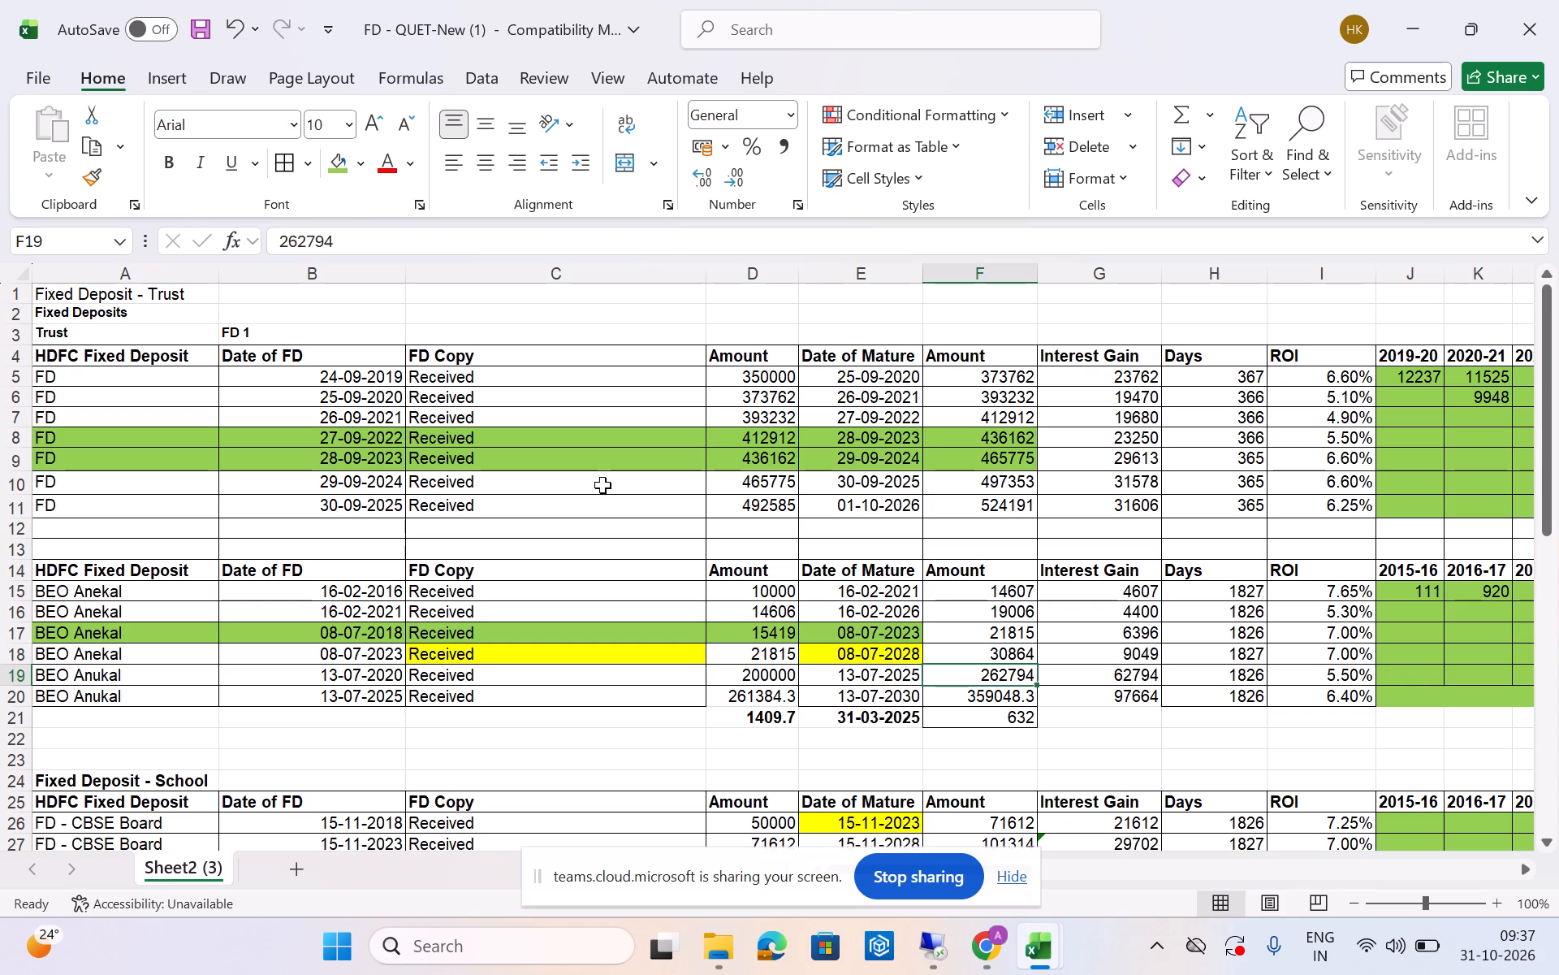
{"action": "key", "text": "Left"}
{"action": "key", "text": "Left"}
{"action": "key", "text": "Down"}
{"action": "key", "text": "Right"}
{"action": "key", "text": "Right"}
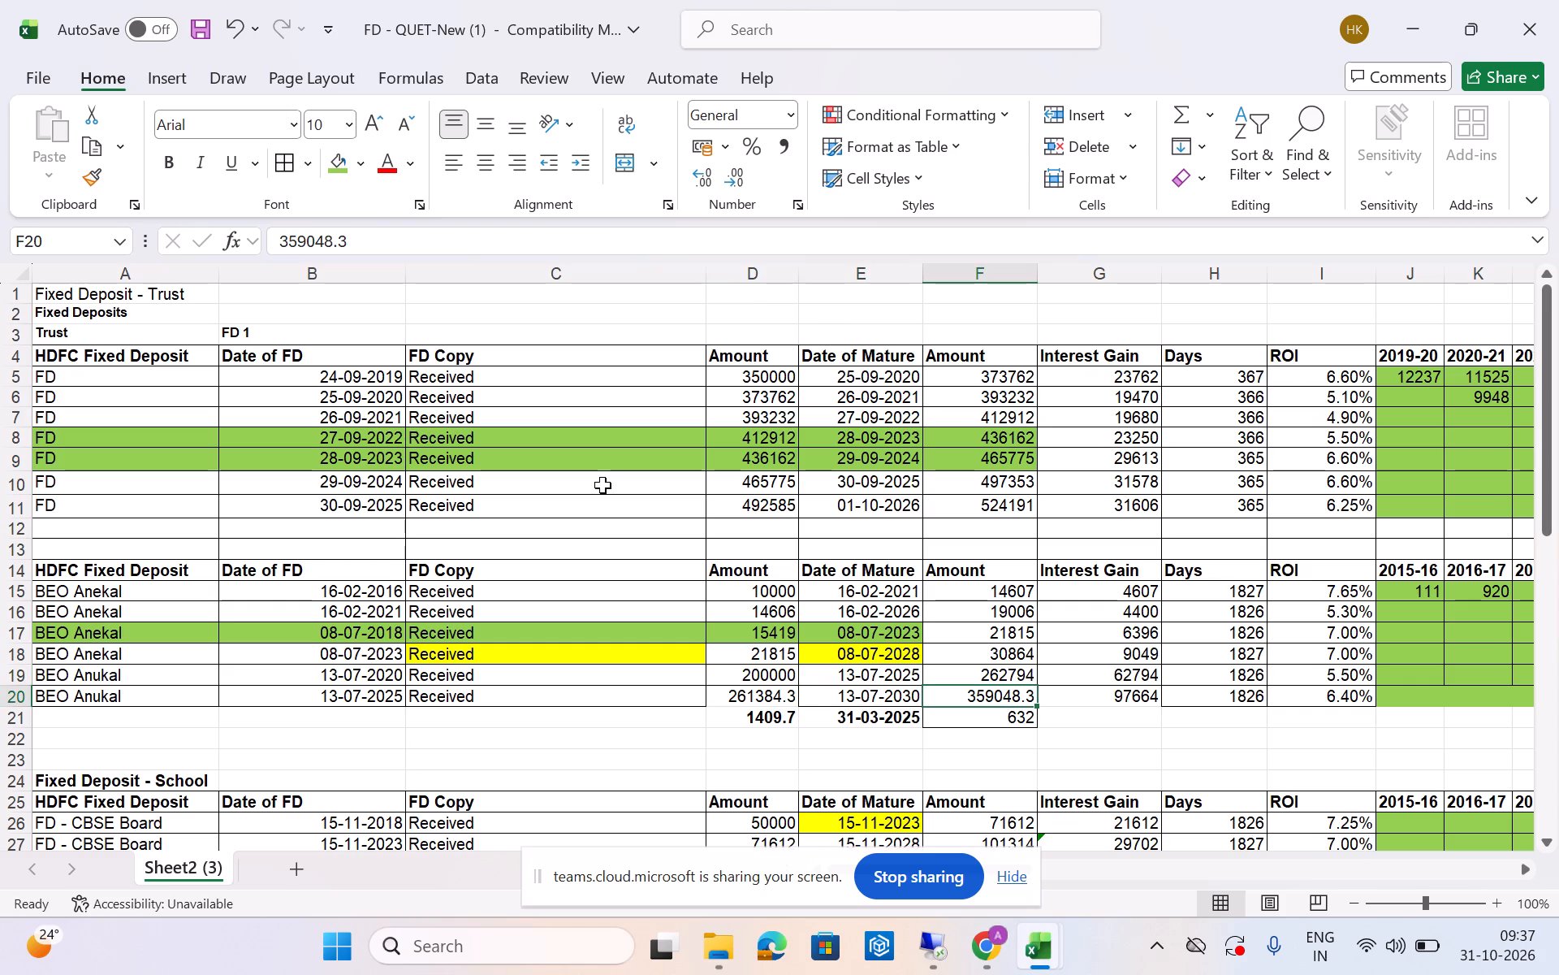
{"action": "key", "text": "Left"}
{"action": "key", "text": "Left"}
Show the row 20 BEO Anukal deposit's maturity amount in F20 and deposit amount in D20 without decimals.
{"action": "key", "text": "Right"}
{"action": "key", "text": "Right"}
{"action": "left_click", "coordinate": [728, 164]}
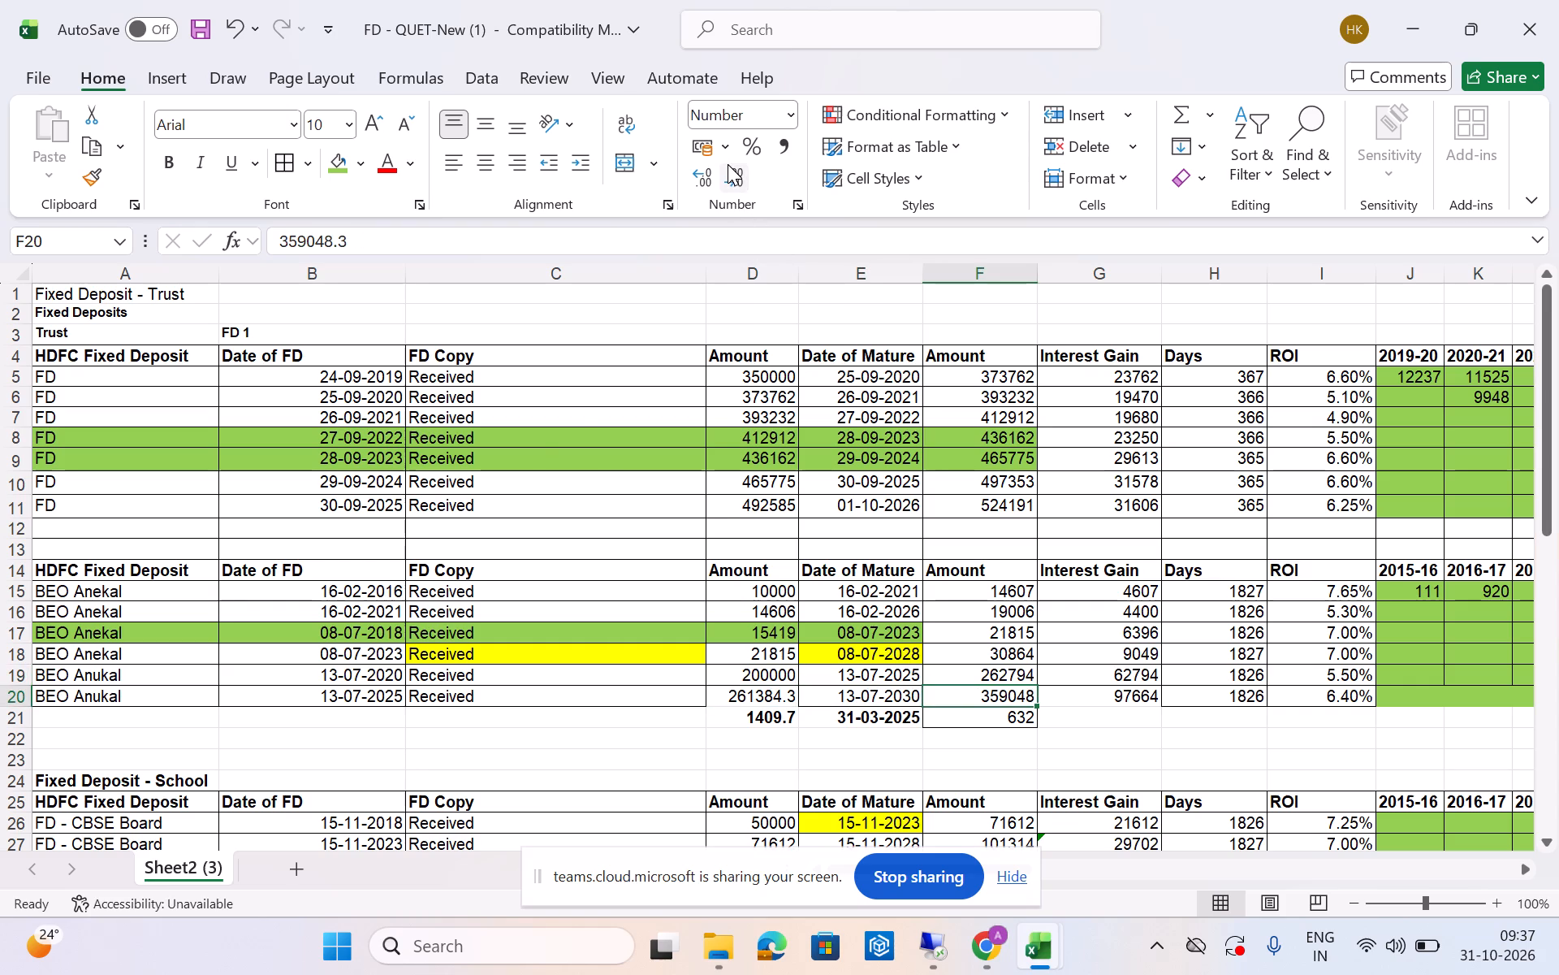
{"action": "left_click", "coordinate": [778, 704]}
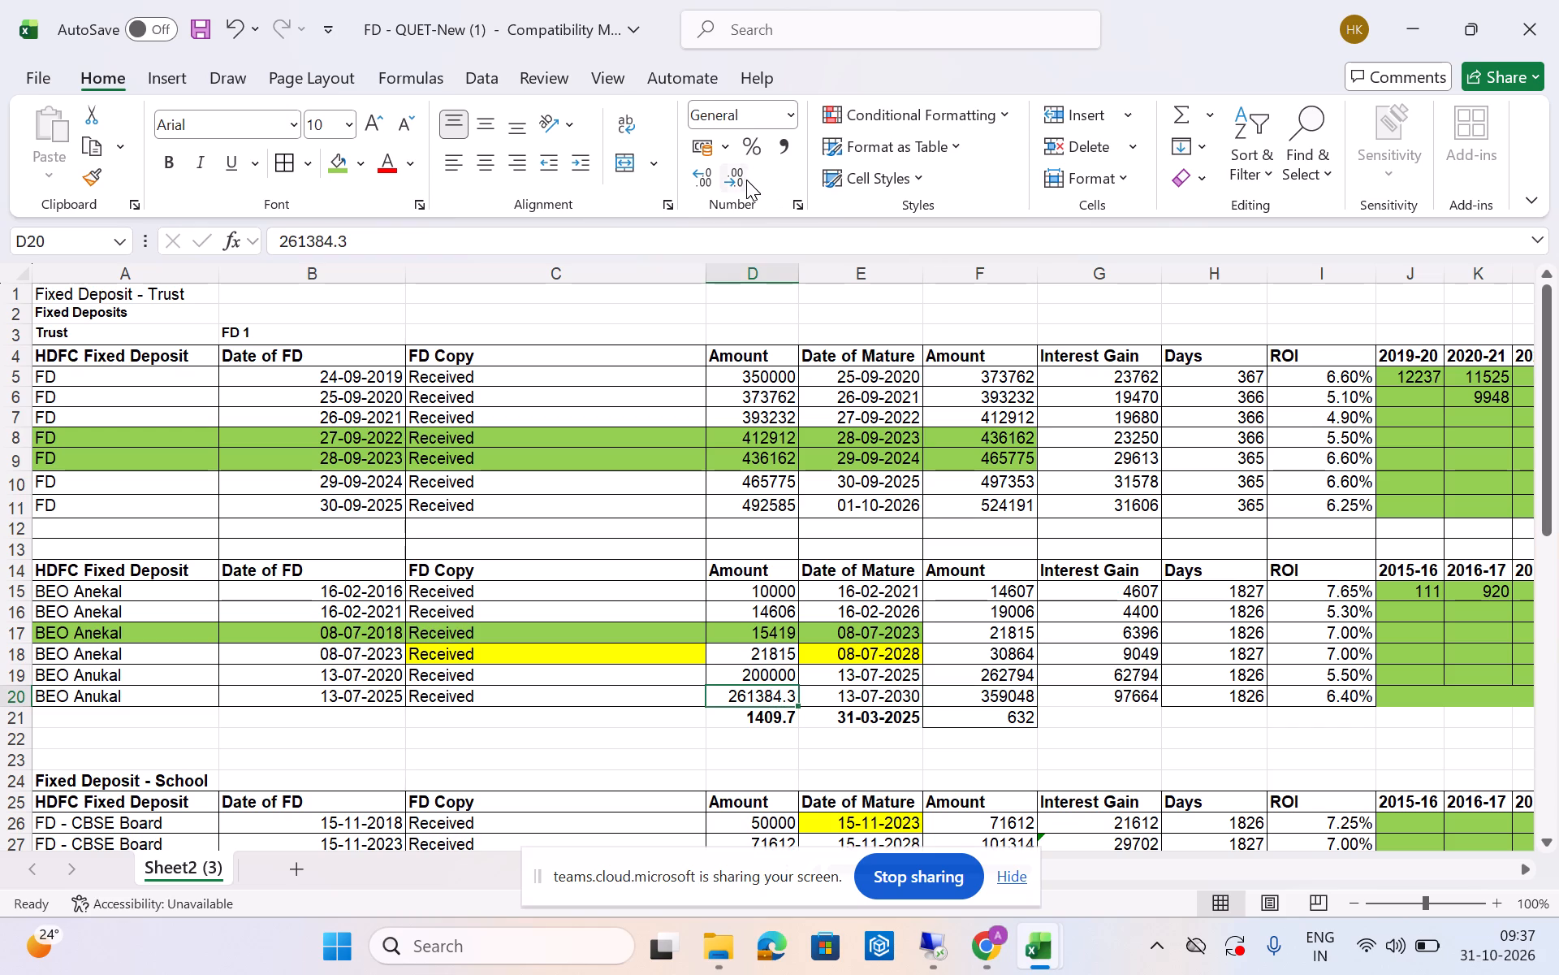
{"action": "left_click", "coordinate": [739, 175]}
Show the difference in D21, below the BEO deposit amounts, without decimals.
{"action": "key", "text": "Left"}
{"action": "key", "text": "Right"}
{"action": "key", "text": "Down"}
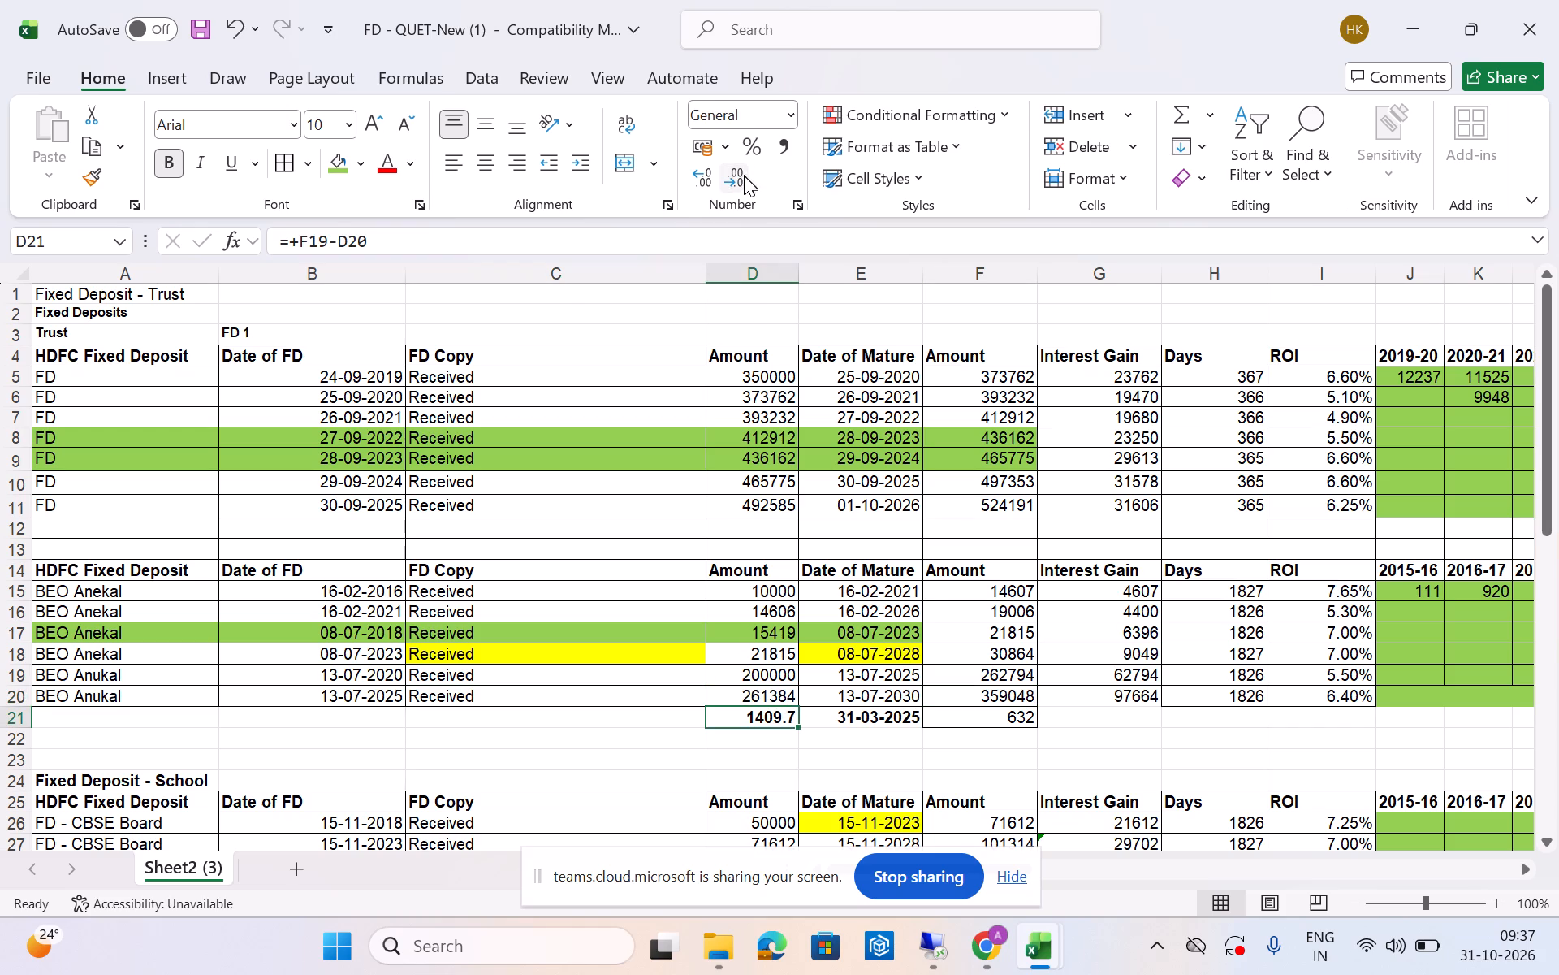
{"action": "left_click", "coordinate": [736, 173]}
Examine the working cells in row 21 and inspect which cells D21's formula refers to.
{"action": "key", "text": "Right"}
{"action": "key", "text": "Right"}
{"action": "key", "text": "Left"}
{"action": "key", "text": "Right"}
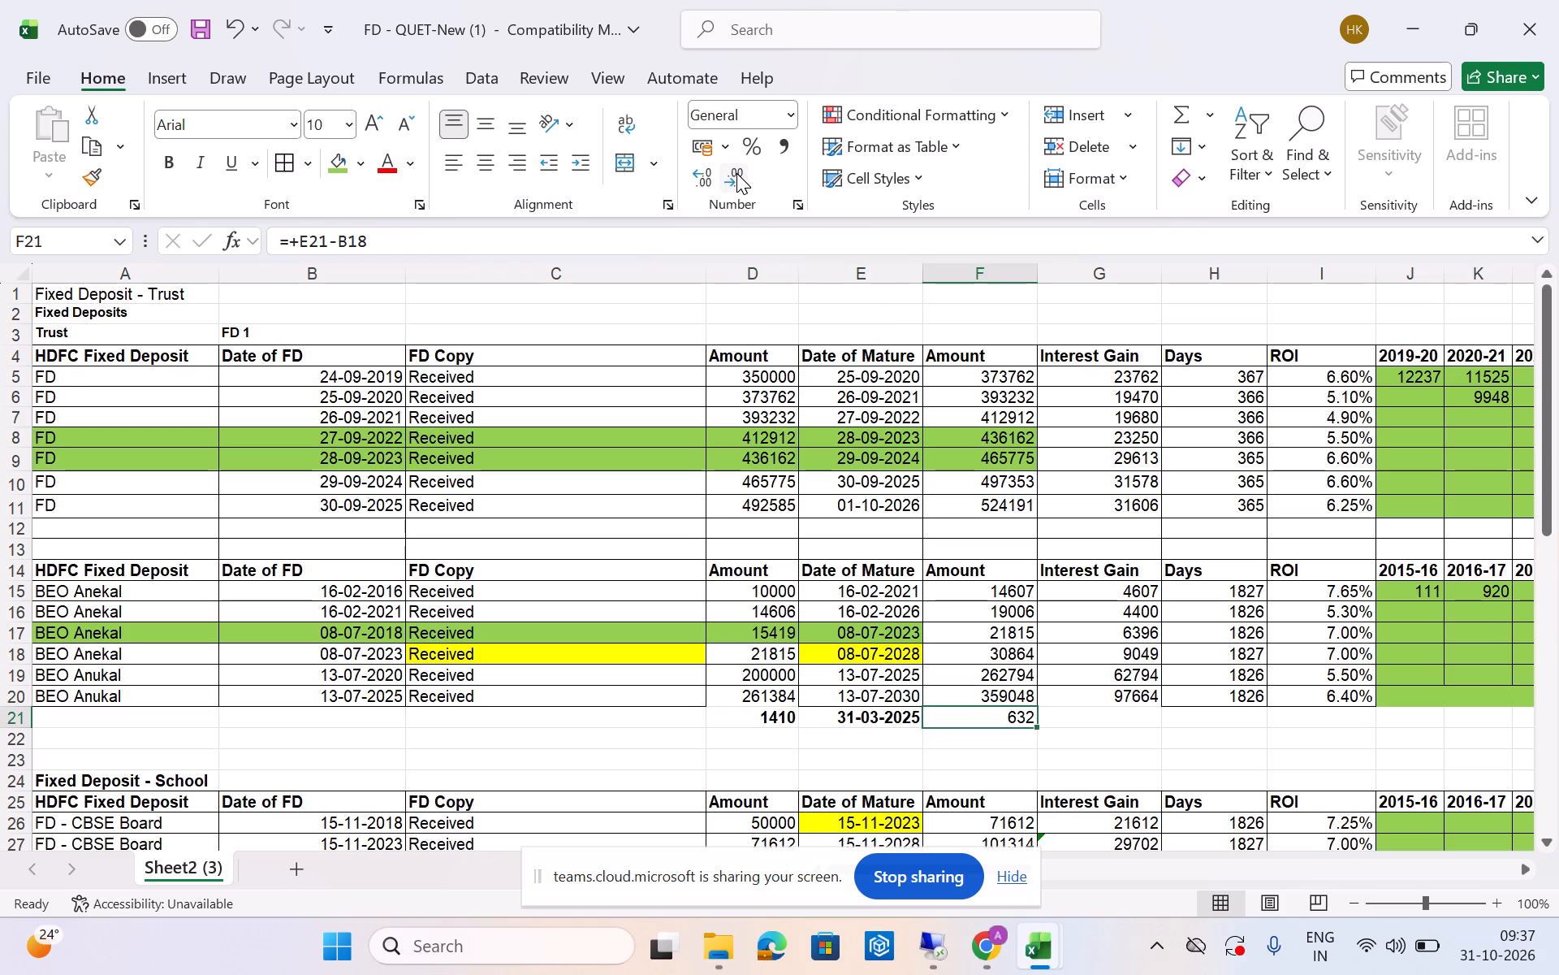
{"action": "key", "text": "Left"}
{"action": "key", "text": "Left"}
{"action": "key", "text": "F2"}
{"action": "key", "text": "Escape"}
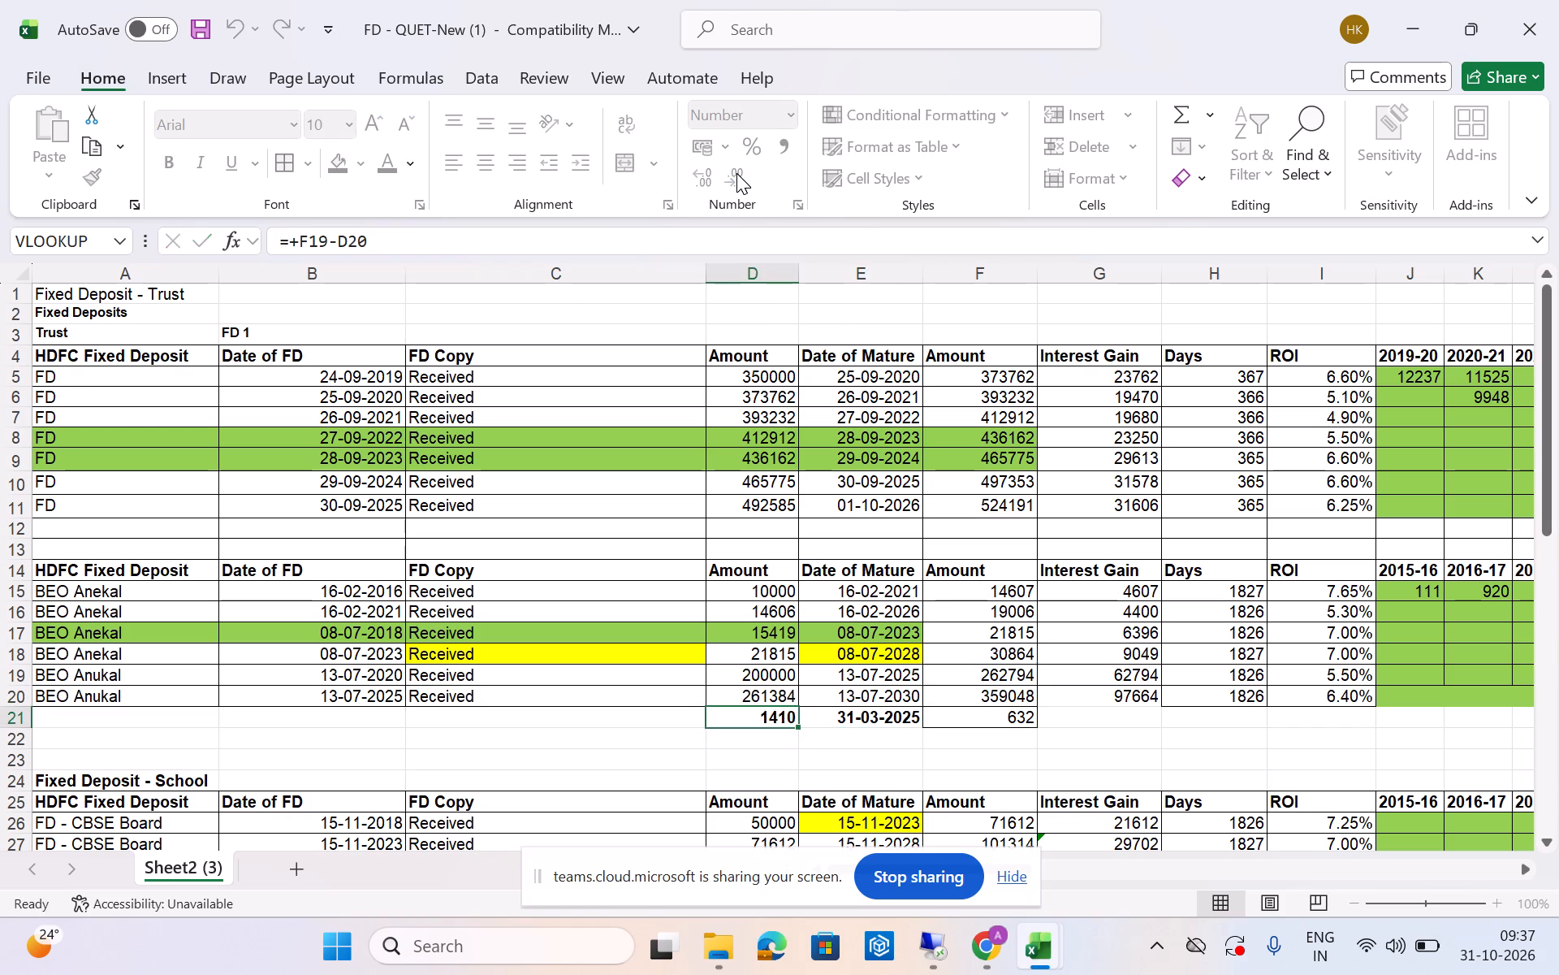
{"action": "key", "text": "F2"}
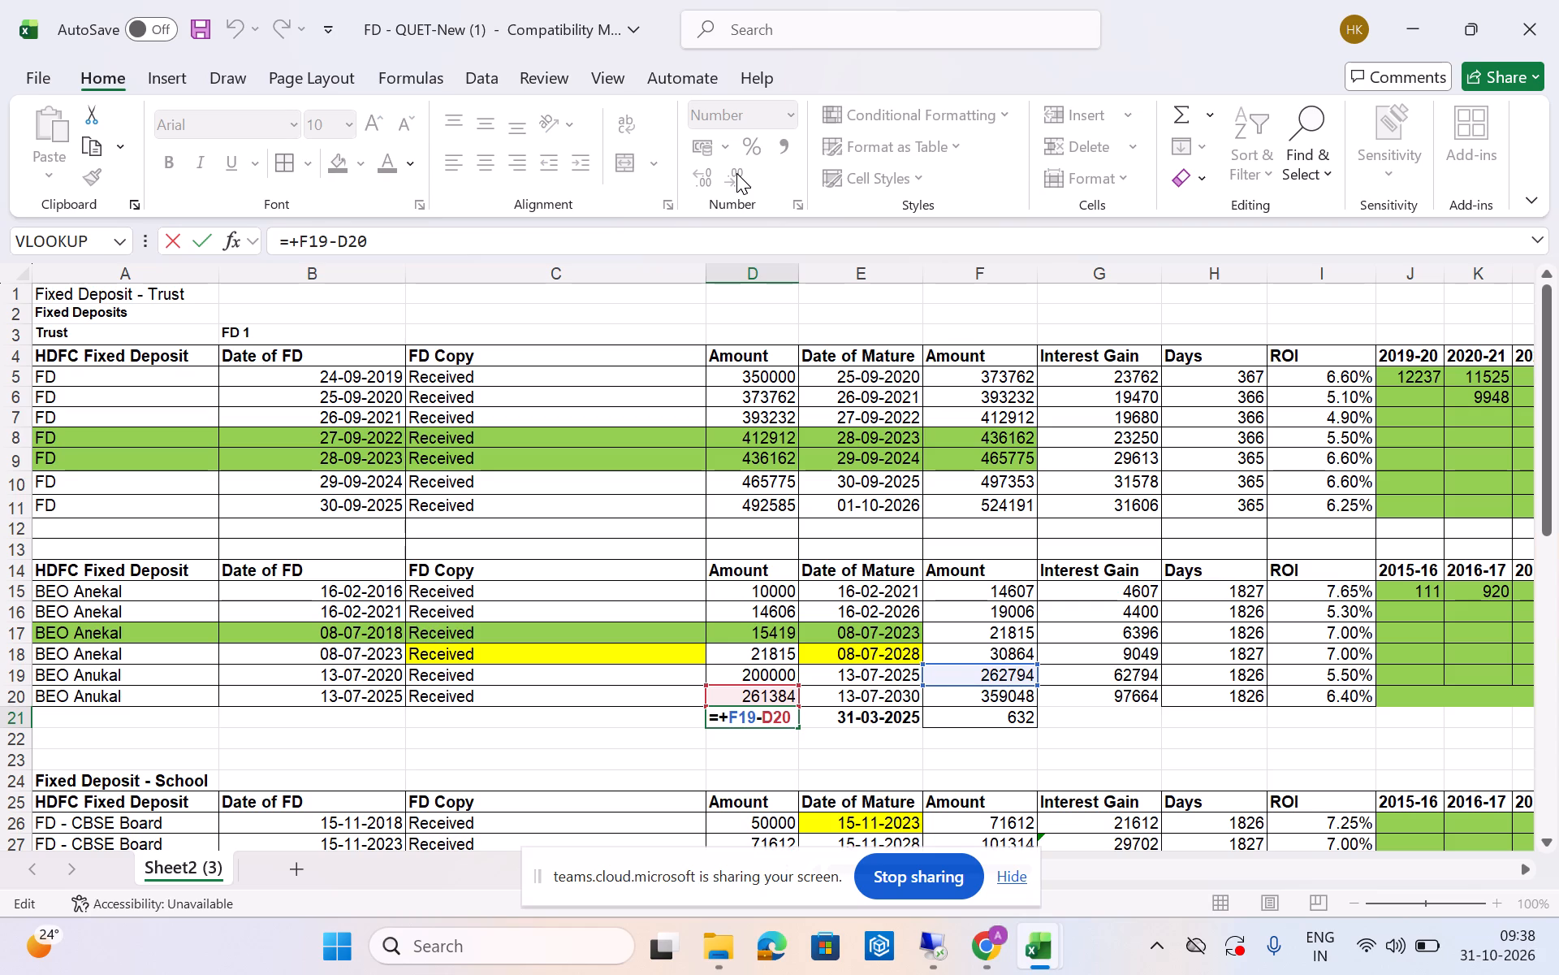
{"action": "key", "text": "Return"}
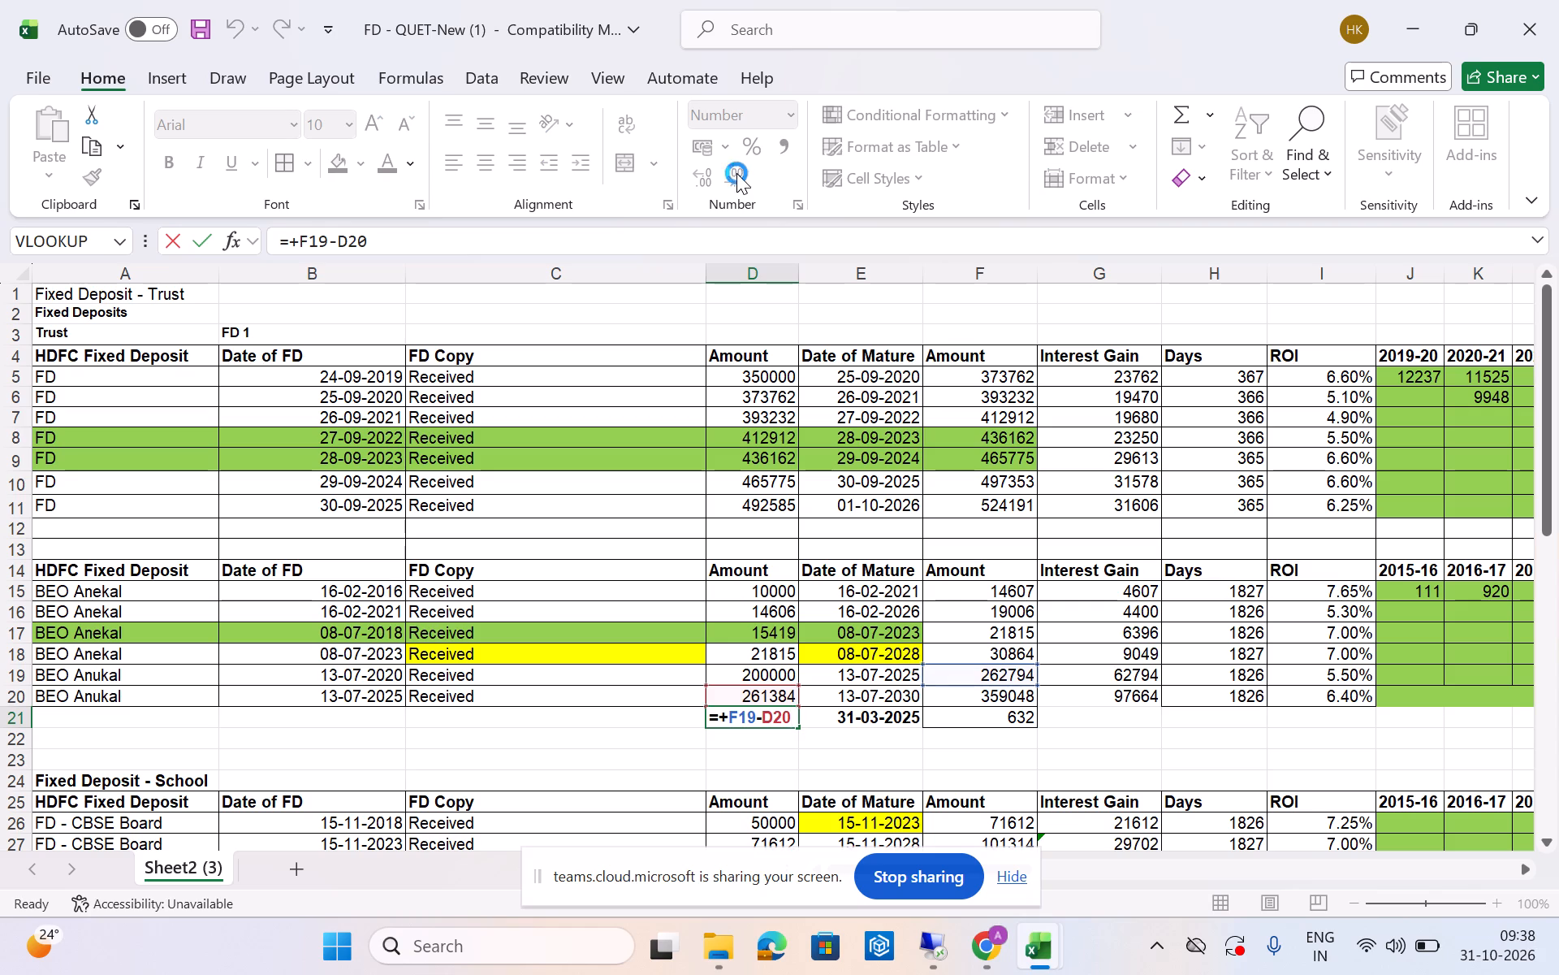
Inspect which date cells the formula in F21 refers to, leaving the formula as it is.
{"action": "key", "text": "Up"}
{"action": "key", "text": "Right"}
{"action": "key", "text": "Right"}
{"action": "key", "text": "2"}
{"action": "key", "text": "F2"}
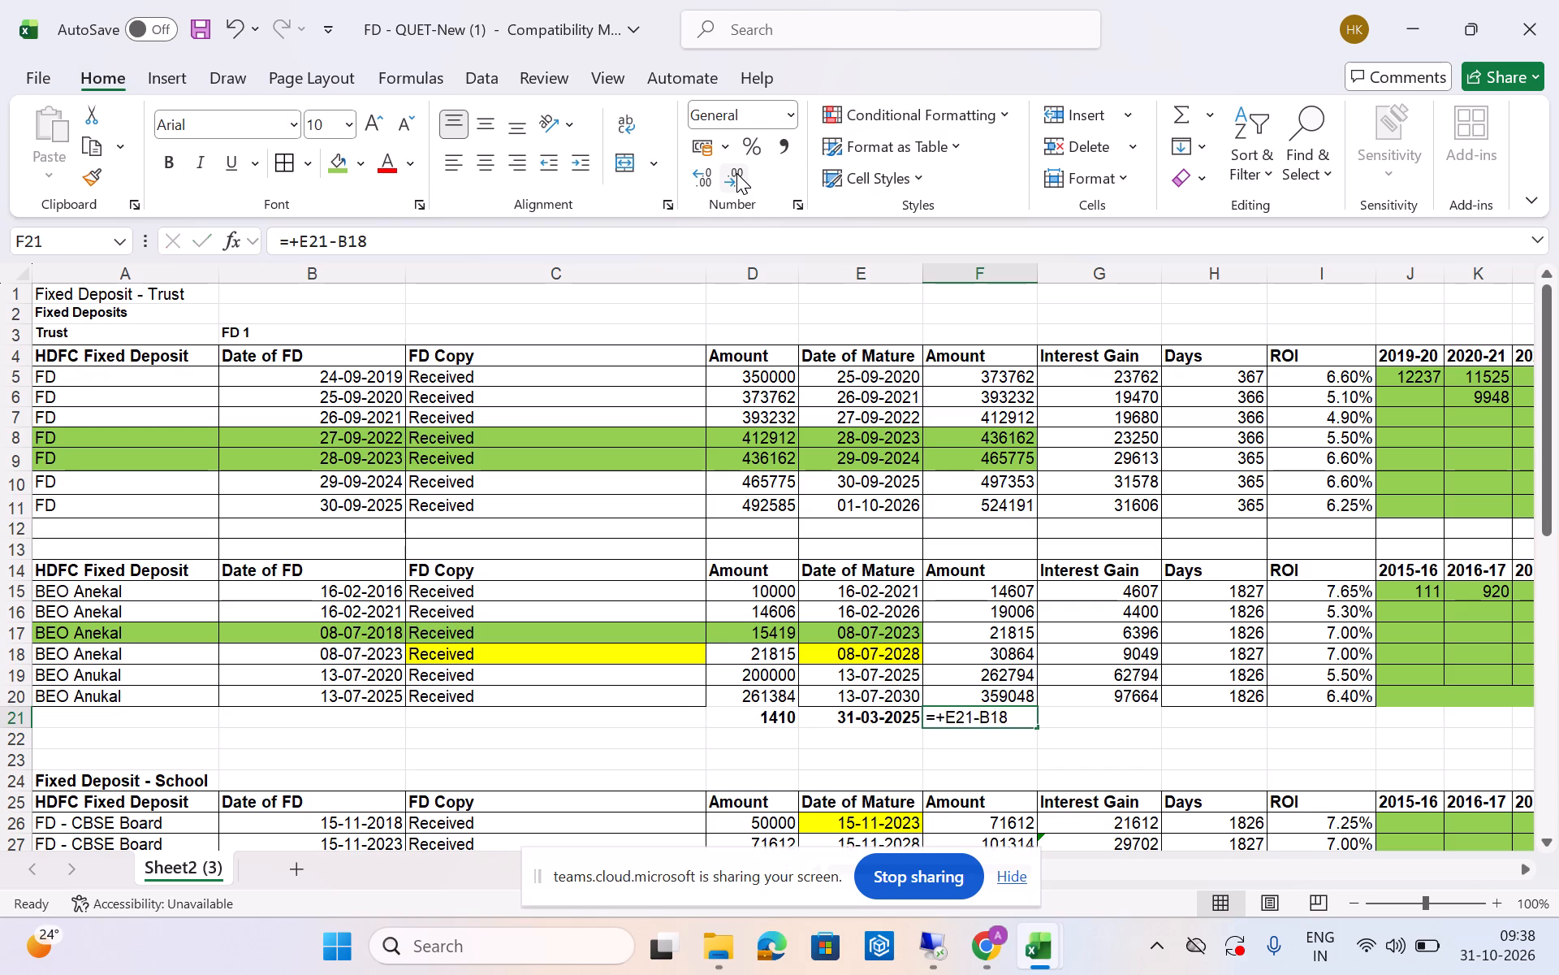
{"action": "key", "text": "Escape"}
{"action": "key", "text": "F2"}
{"action": "key", "text": "F2"}
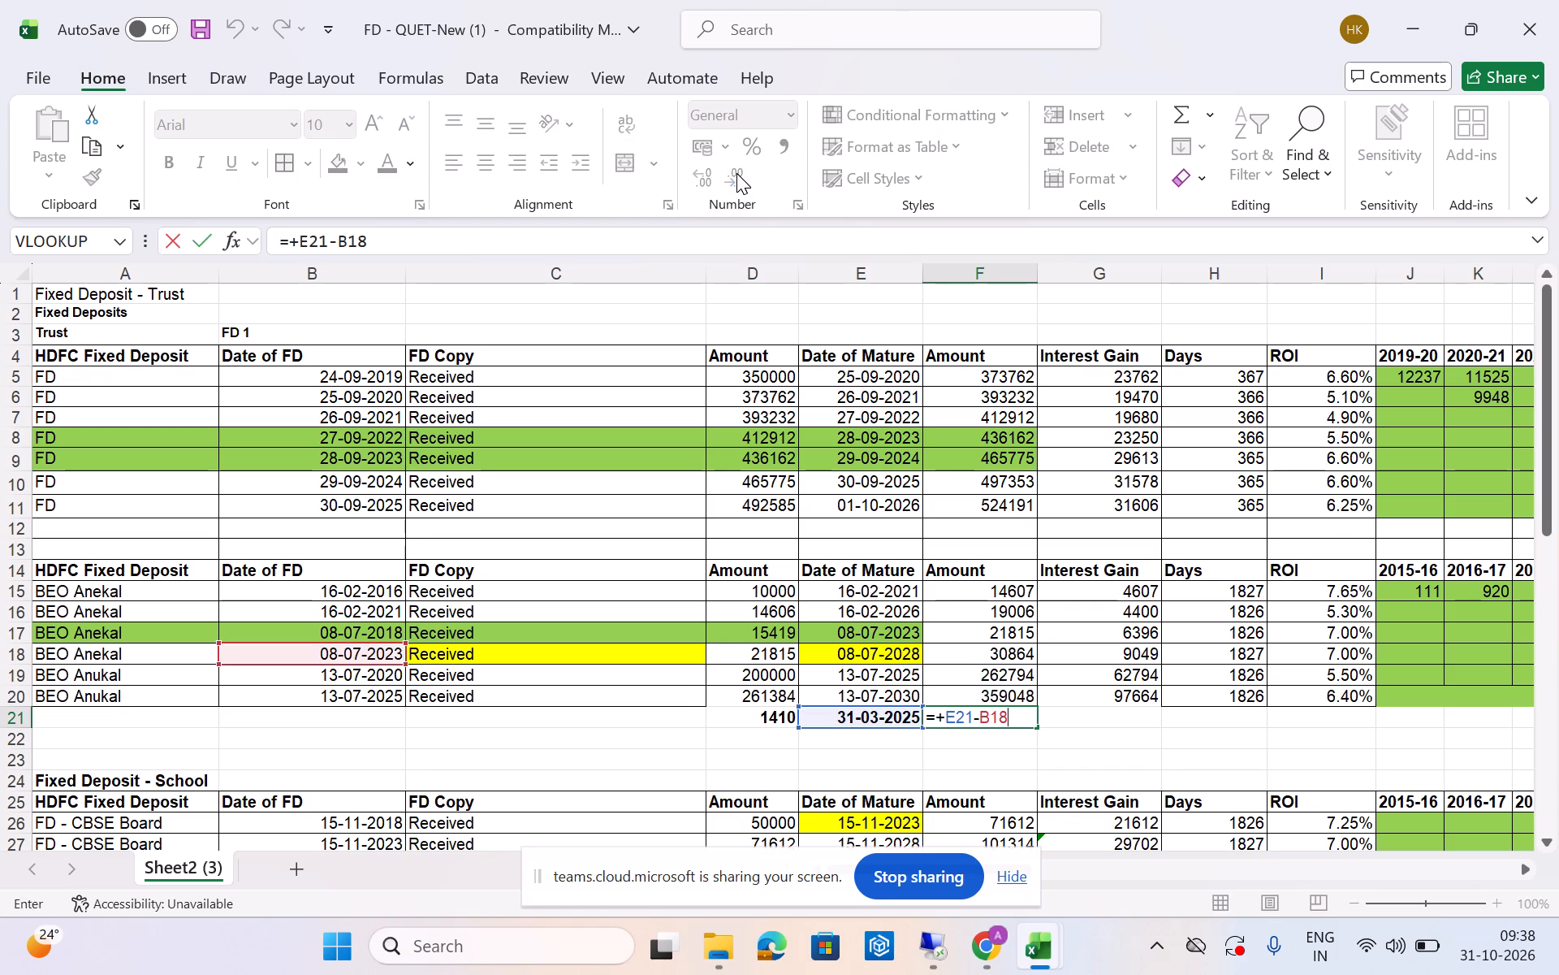
{"action": "key", "text": "Escape"}
Scan row 21 beneath the BEO deposits across the yearly interest columns and back to column A.
{"action": "key", "text": "Right"}
{"action": "key", "text": "Right"}
{"action": "key", "text": "Right"}
{"action": "key", "text": "Right"}
{"action": "key", "text": "Right"}
{"action": "key", "text": "Right"}
{"action": "key", "text": "Right"}
{"action": "key", "text": "Right"}
{"action": "key", "text": "Right"}
{"action": "key", "text": "Right"}
{"action": "key", "text": "Right"}
{"action": "key", "text": "Right"}
{"action": "key", "text": "Right"}
{"action": "key", "text": "Right"}
{"action": "key", "text": "Right"}
{"action": "key", "text": "Right"}
{"action": "key", "text": "Right"}
{"action": "key", "text": "Right"}
{"action": "key", "text": "Right"}
{"action": "key", "text": "Right"}
{"action": "key", "text": "Right"}
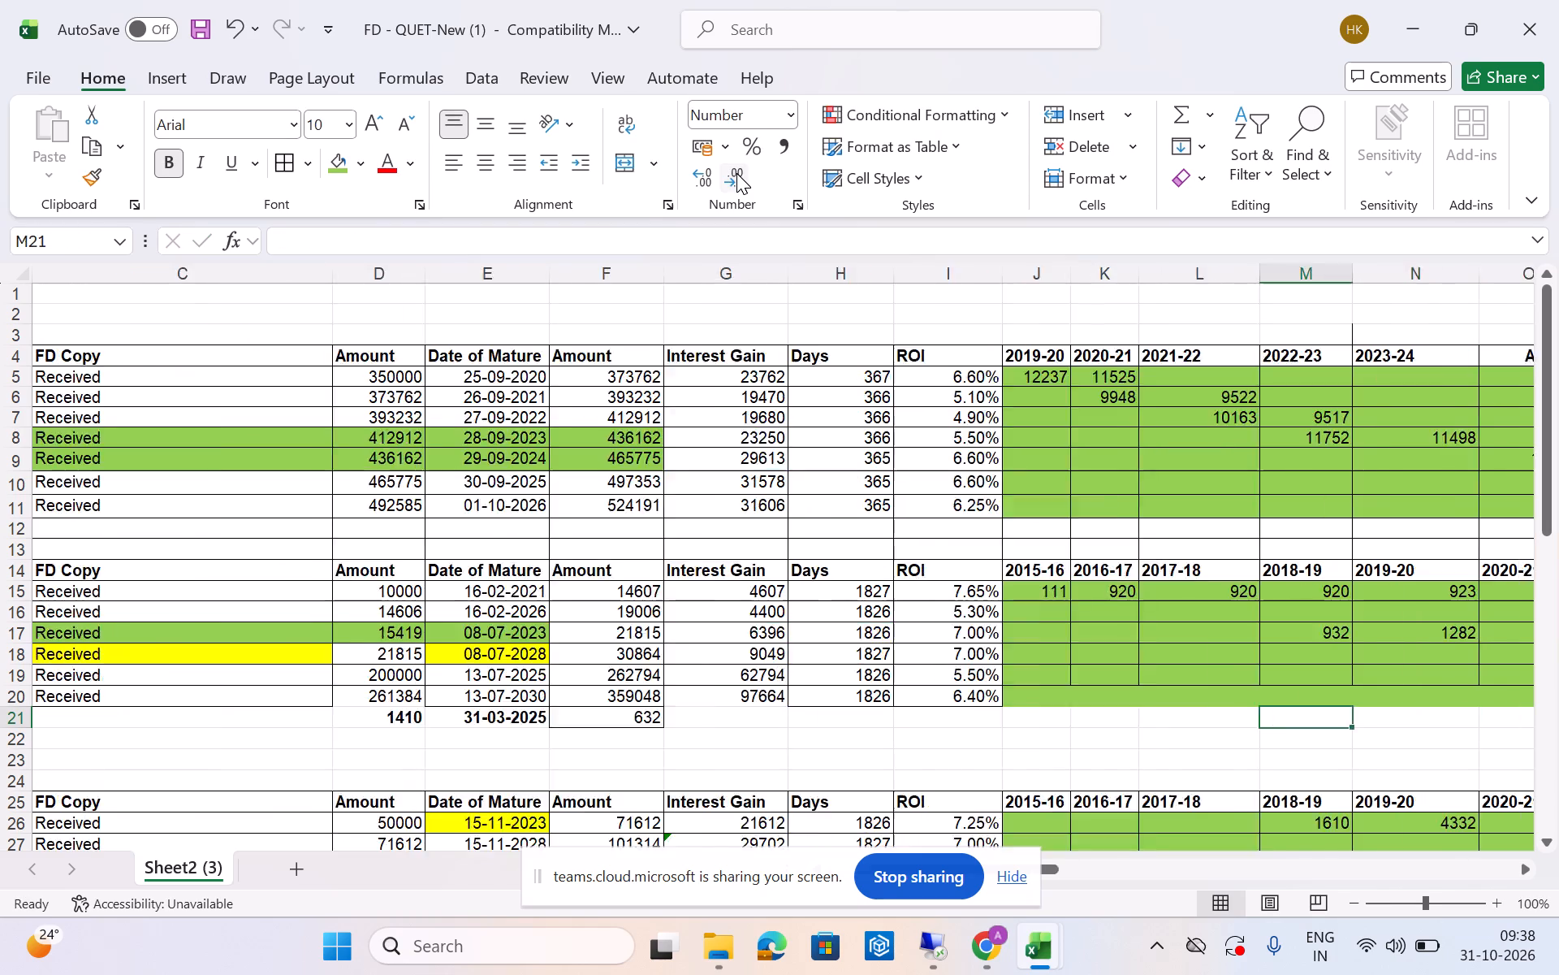
{"action": "key", "text": "Left"}
{"action": "key", "text": "Left"}
{"action": "key", "text": "Left"}
{"action": "key", "text": "Left"}
{"action": "key", "text": "Left"}
{"action": "key", "text": "Left"}
{"action": "key", "text": "Left"}
{"action": "key", "text": "Left"}
{"action": "key", "text": "Left"}
{"action": "key", "text": "Left"}
{"action": "key", "text": "Left"}
{"action": "key", "text": "Left"}
{"action": "key", "text": "Left"}
{"action": "key", "text": "Left"}
{"action": "key", "text": "Left"}
{"action": "key", "text": "Left"}
{"action": "key", "text": "Left"}
{"action": "key", "text": "Left"}
{"action": "key", "text": "Left"}
{"action": "key", "text": "Left"}
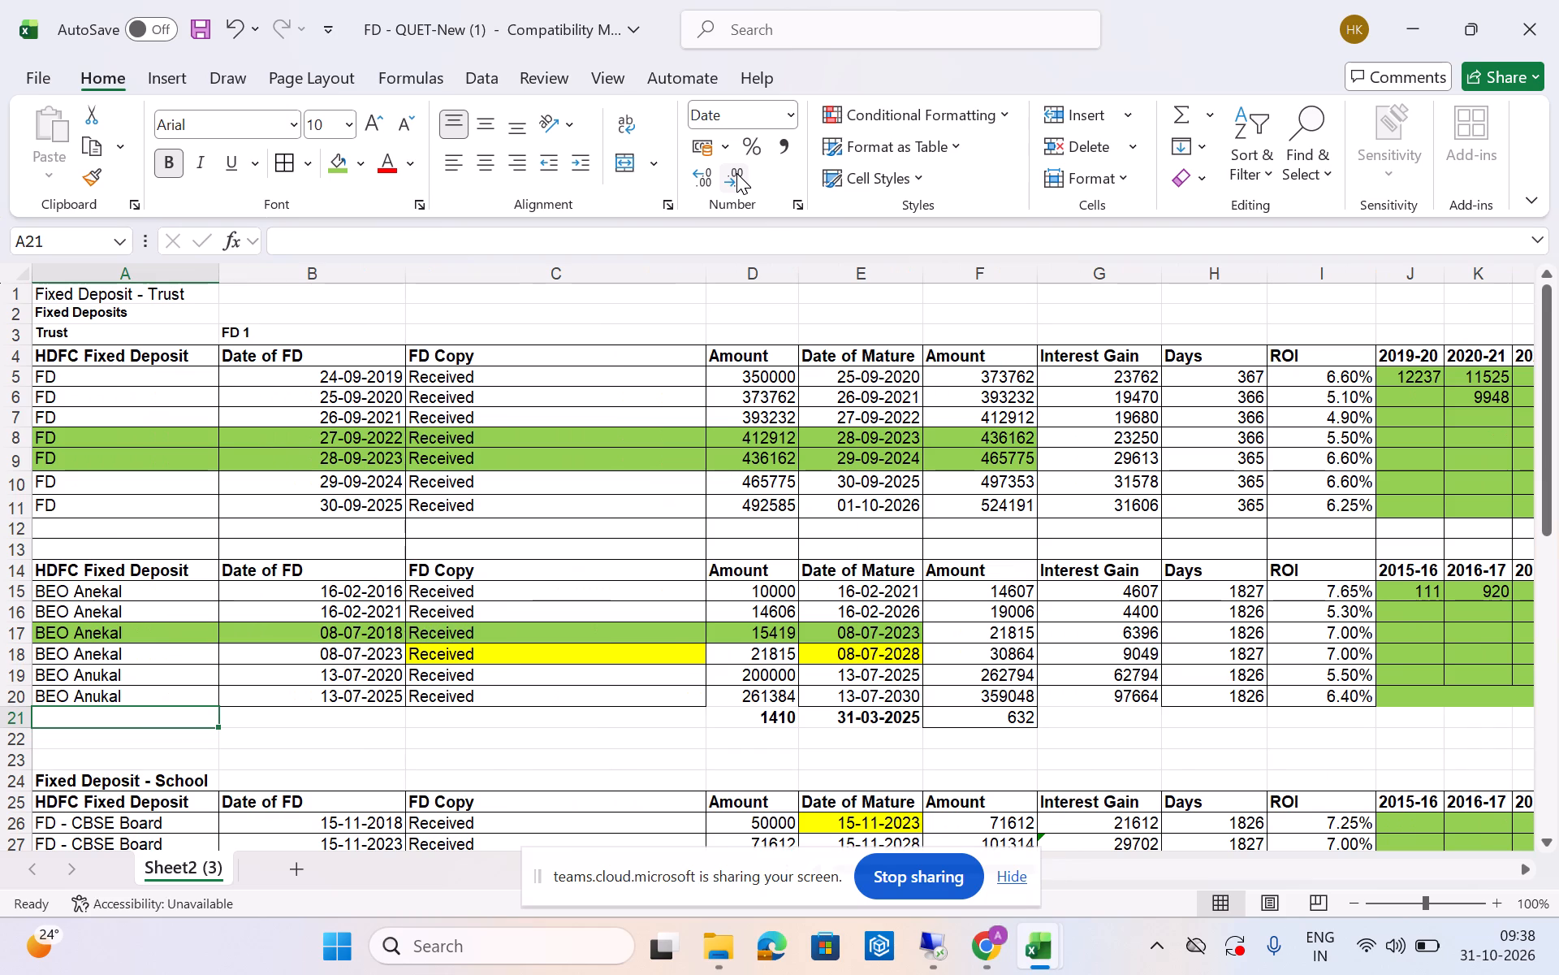
{"action": "key", "text": "Up"}
{"action": "key", "text": "Up"}
{"action": "key", "text": "Down"}
{"action": "key", "text": "Down"}
{"action": "key", "text": "shift+space"}
{"action": "key", "text": "Left"}
{"action": "key", "text": "Right"}
{"action": "key", "text": "Right"}
Look over the first Fixed Deposit - School table, covering the CBSE Board and other FD rows 26 to 31.
{"action": "key", "text": "Down"}
{"action": "key", "text": "Down"}
{"action": "key", "text": "Down"}
{"action": "key", "text": "Down"}
{"action": "key", "text": "Down"}
{"action": "key", "text": "Down"}
{"action": "key", "text": "Down"}
{"action": "key", "text": "Down"}
{"action": "key", "text": "Down"}
{"action": "key", "text": "Down"}
{"action": "key", "text": "Down"}
{"action": "key", "text": "Down"}
{"action": "key", "text": "Down"}
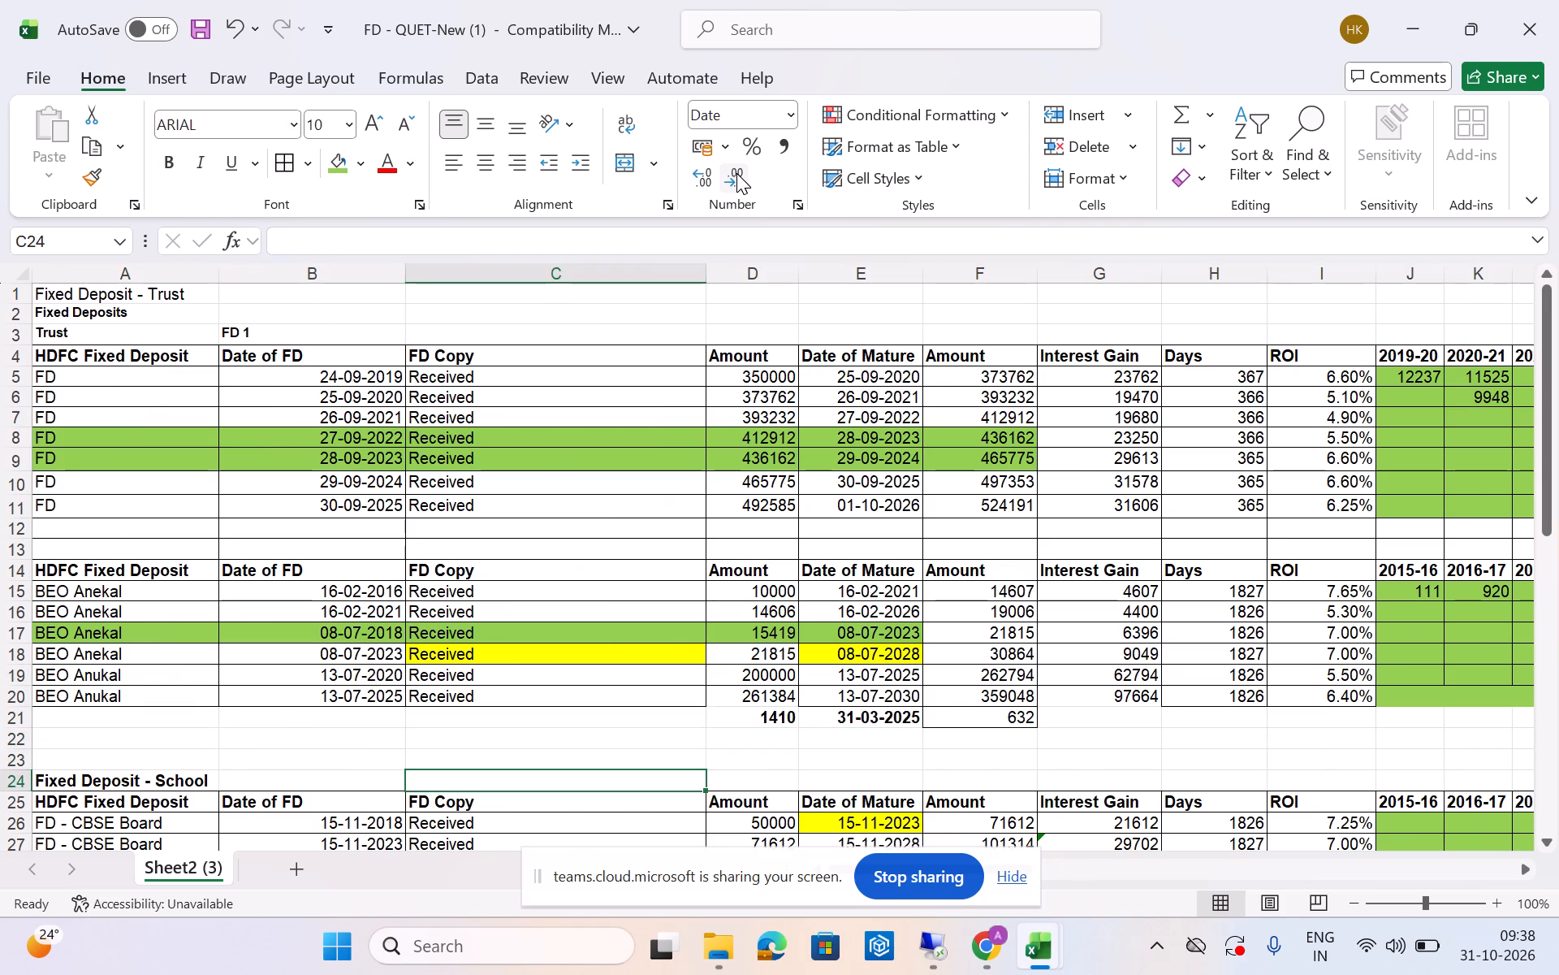
{"action": "key", "text": "Up"}
{"action": "key", "text": "Up"}
{"action": "key", "text": "Up"}
{"action": "key", "text": "Up"}
{"action": "key", "text": "Up"}
{"action": "key", "text": "Up"}
{"action": "key", "text": "Up"}
{"action": "key", "text": "Up"}
{"action": "key", "text": "Up"}
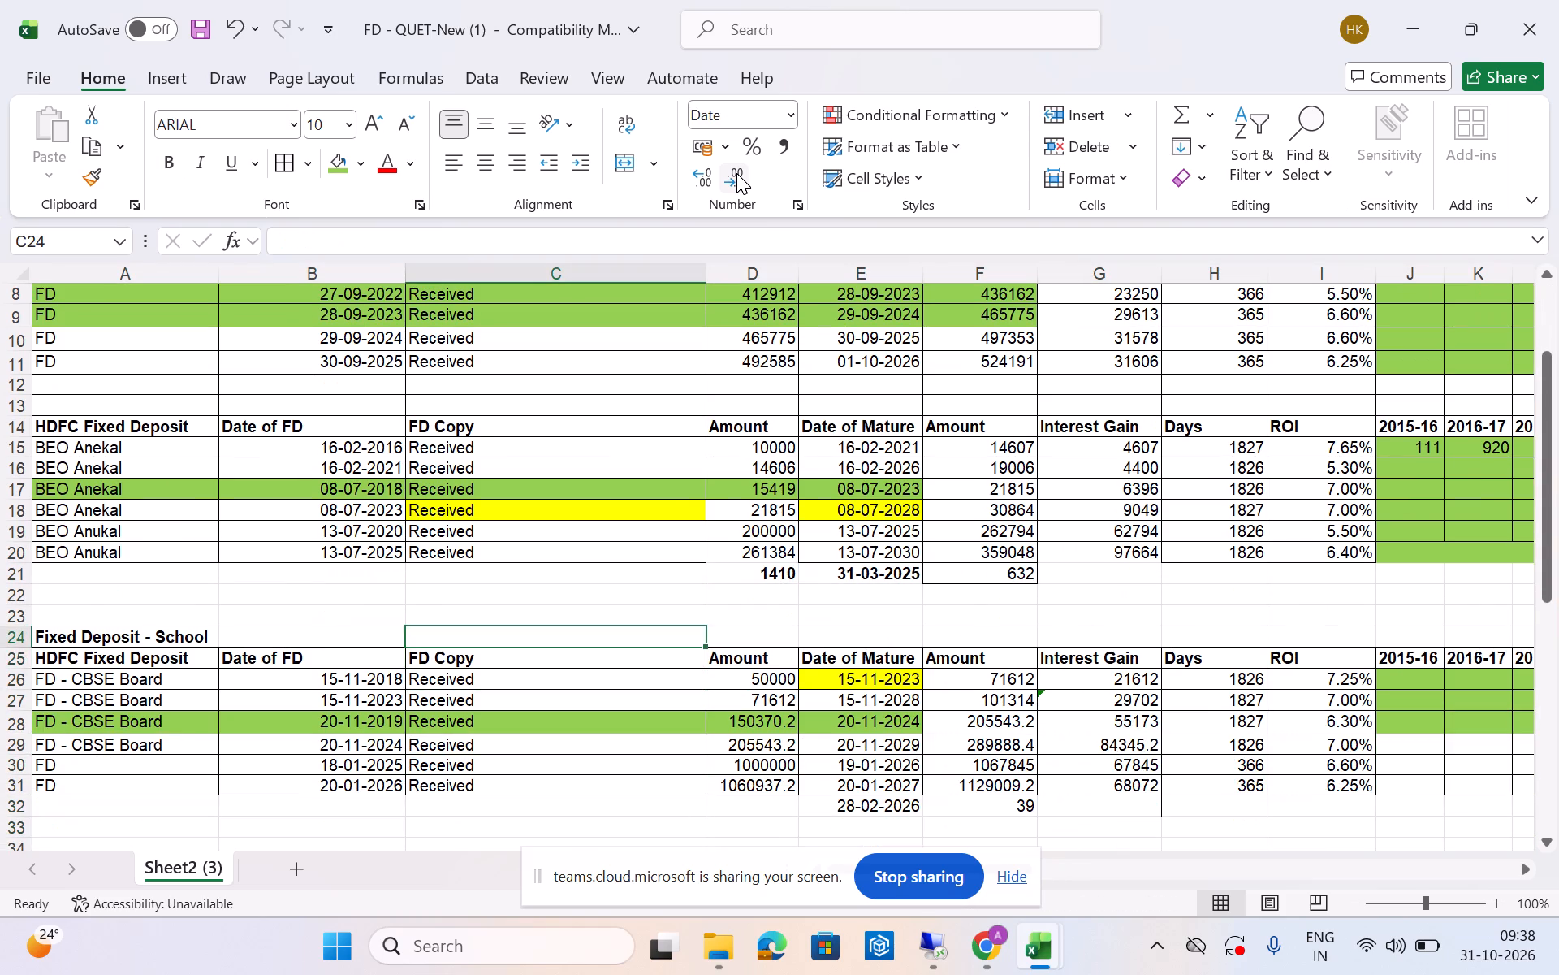
Look through the DBS FD list in rows 37 to 57 of the second Fixed Deposit - School table.
{"action": "key", "text": "Down"}
{"action": "key", "text": "Down"}
{"action": "key", "text": "Down"}
{"action": "key", "text": "Down"}
{"action": "key", "text": "Down"}
{"action": "key", "text": "Down"}
{"action": "key", "text": "Down"}
{"action": "key", "text": "Down"}
{"action": "key", "text": "Down"}
{"action": "key", "text": "Down"}
{"action": "key", "text": "Down"}
{"action": "key", "text": "Down"}
{"action": "key", "text": "Down"}
{"action": "key", "text": "Down"}
{"action": "key", "text": "Down"}
{"action": "key", "text": "Down"}
{"action": "key", "text": "Down"}
{"action": "key", "text": "Down"}
{"action": "key", "text": "Down"}
{"action": "key", "text": "Down"}
{"action": "key", "text": "Down"}
{"action": "key", "text": "Down"}
{"action": "key", "text": "Down"}
{"action": "key", "text": "Down"}
{"action": "key", "text": "Down"}
{"action": "key", "text": "Down"}
{"action": "key", "text": "Down"}
{"action": "key", "text": "Down"}
{"action": "key", "text": "Down"}
{"action": "key", "text": "Down"}
{"action": "key", "text": "Down"}
{"action": "key", "text": "Down"}
{"action": "key", "text": "Down"}
{"action": "key", "text": "Down"}
{"action": "key", "text": "Down"}
{"action": "key", "text": "Down"}
{"action": "key", "text": "Down"}
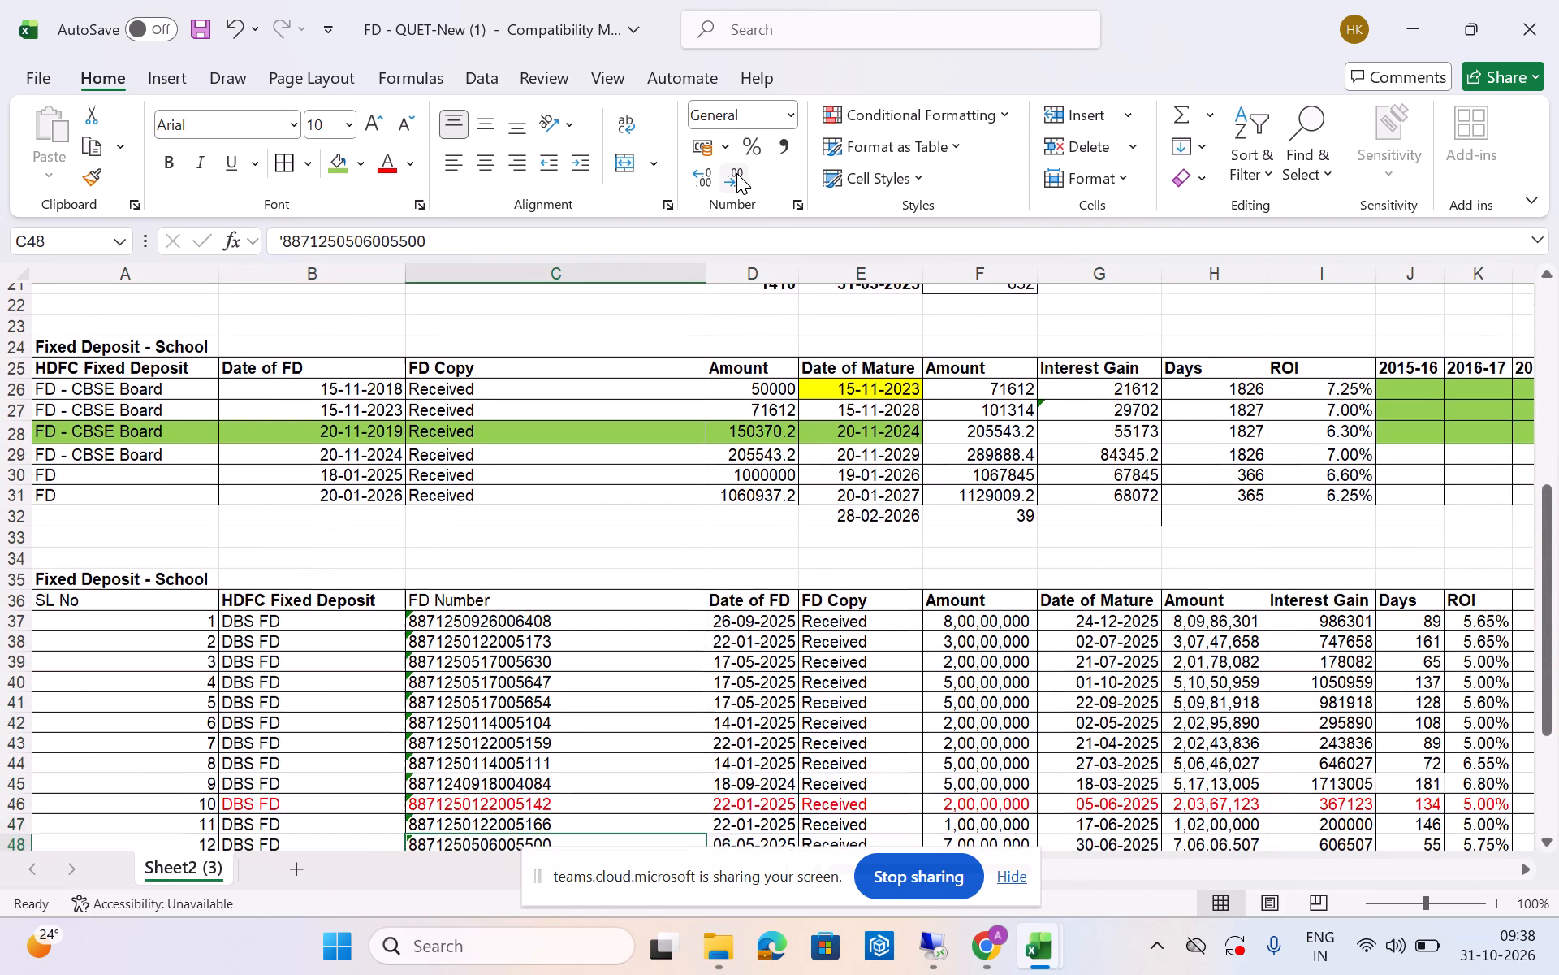
{"action": "key", "text": "Up"}
{"action": "key", "text": "Up"}
{"action": "key", "text": "Up"}
{"action": "key", "text": "Up"}
{"action": "key", "text": "Up"}
{"action": "key", "text": "Up"}
{"action": "key", "text": "Up"}
{"action": "key", "text": "Up"}
{"action": "key", "text": "Up"}
{"action": "key", "text": "Up"}
{"action": "key", "text": "Up"}
{"action": "key", "text": "Up"}
{"action": "key", "text": "Up"}
{"action": "key", "text": "Up"}
{"action": "key", "text": "Up"}
{"action": "key", "text": "Up"}
{"action": "key", "text": "Up"}
{"action": "key", "text": "Up"}
{"action": "key", "text": "Up"}
{"action": "key", "text": "Up"}
{"action": "key", "text": "Up"}
{"action": "key", "text": "Up"}
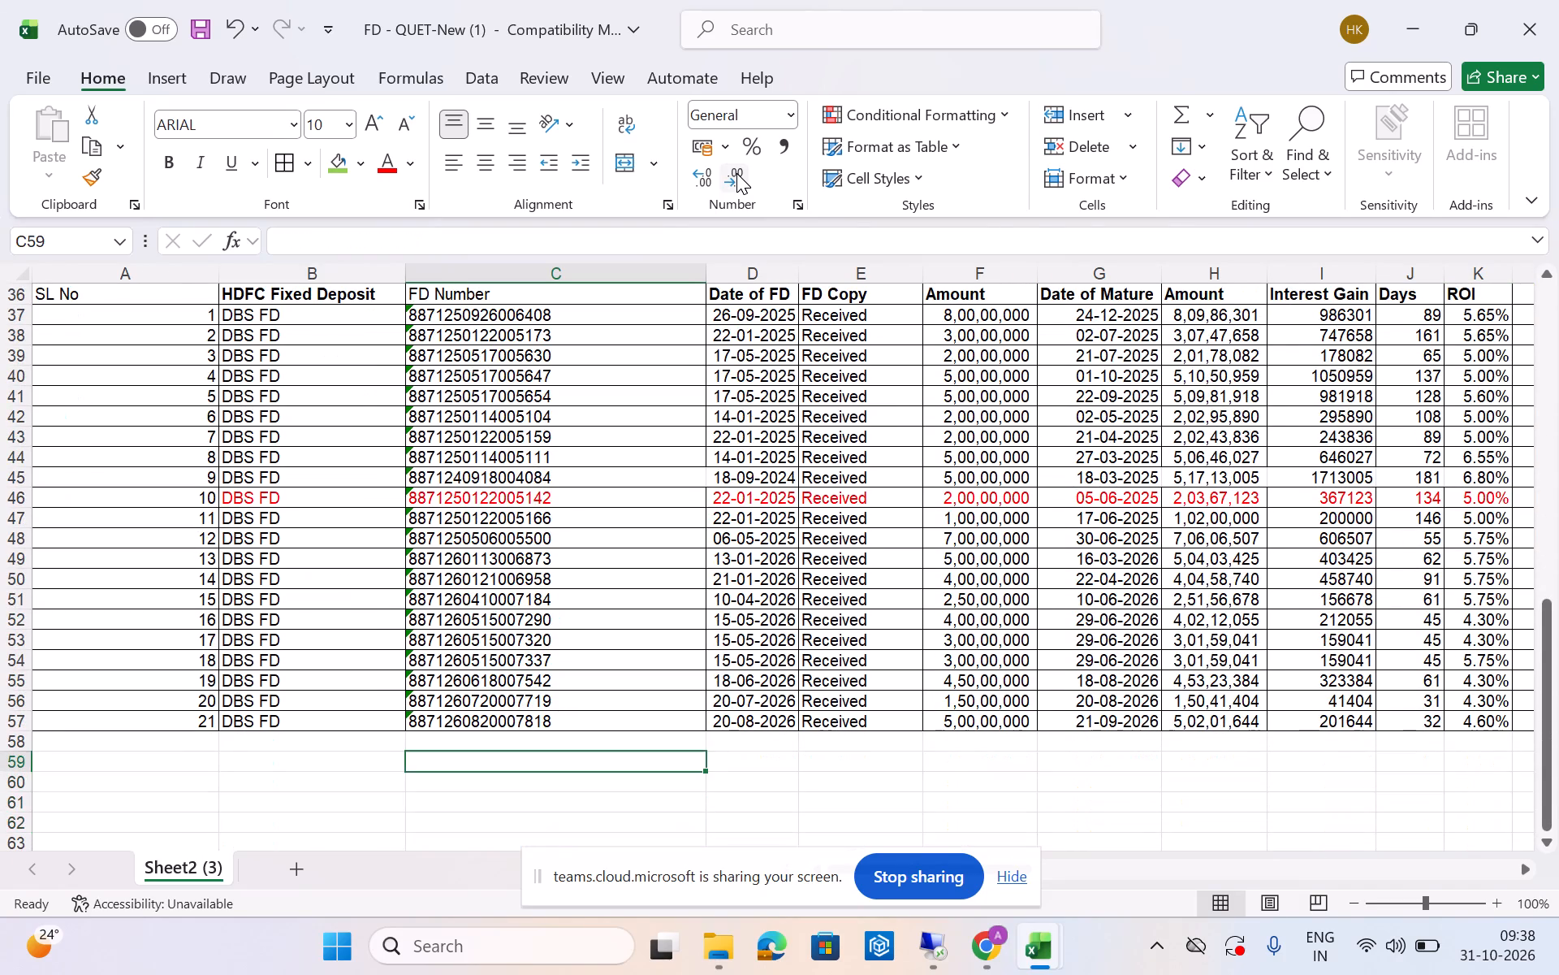
Look back over the last rows of the first School table and the heading of the second Fixed Deposit - School table.
{"action": "key", "text": "Down"}
{"action": "key", "text": "Down"}
{"action": "key", "text": "Down"}
{"action": "key", "text": "Down"}
{"action": "key", "text": "Down"}
{"action": "key", "text": "Down"}
{"action": "key", "text": "Down"}
{"action": "key", "text": "Down"}
{"action": "key", "text": "Down"}
{"action": "key", "text": "Down"}
{"action": "key", "text": "Down"}
{"action": "key", "text": "Down"}
{"action": "key", "text": "Down"}
{"action": "key", "text": "Down"}
{"action": "key", "text": "Down"}
{"action": "key", "text": "Down"}
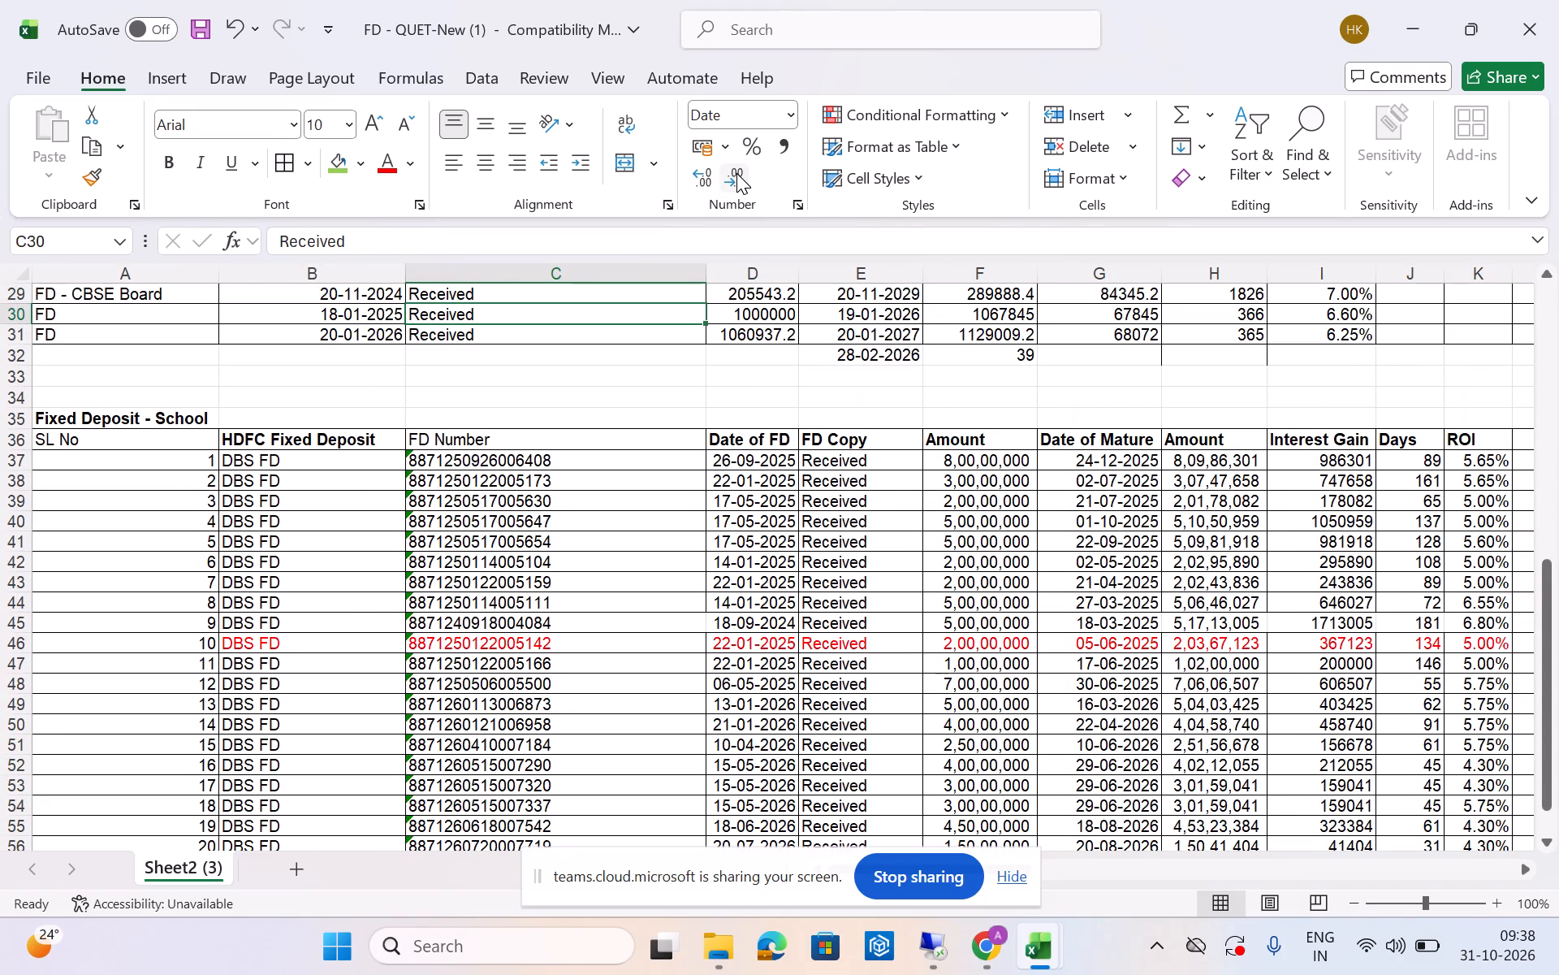
{"action": "key", "text": "Left"}
{"action": "key", "text": "Up"}
{"action": "key", "text": "Up"}
{"action": "key", "text": "Up"}
{"action": "key", "text": "Up"}
{"action": "key", "text": "Up"}
{"action": "key", "text": "Up"}
{"action": "key", "text": "Up"}
{"action": "key", "text": "Up"}
{"action": "key", "text": "Up"}
{"action": "key", "text": "Up"}
{"action": "key", "text": "Left"}
{"action": "key", "text": "Left"}
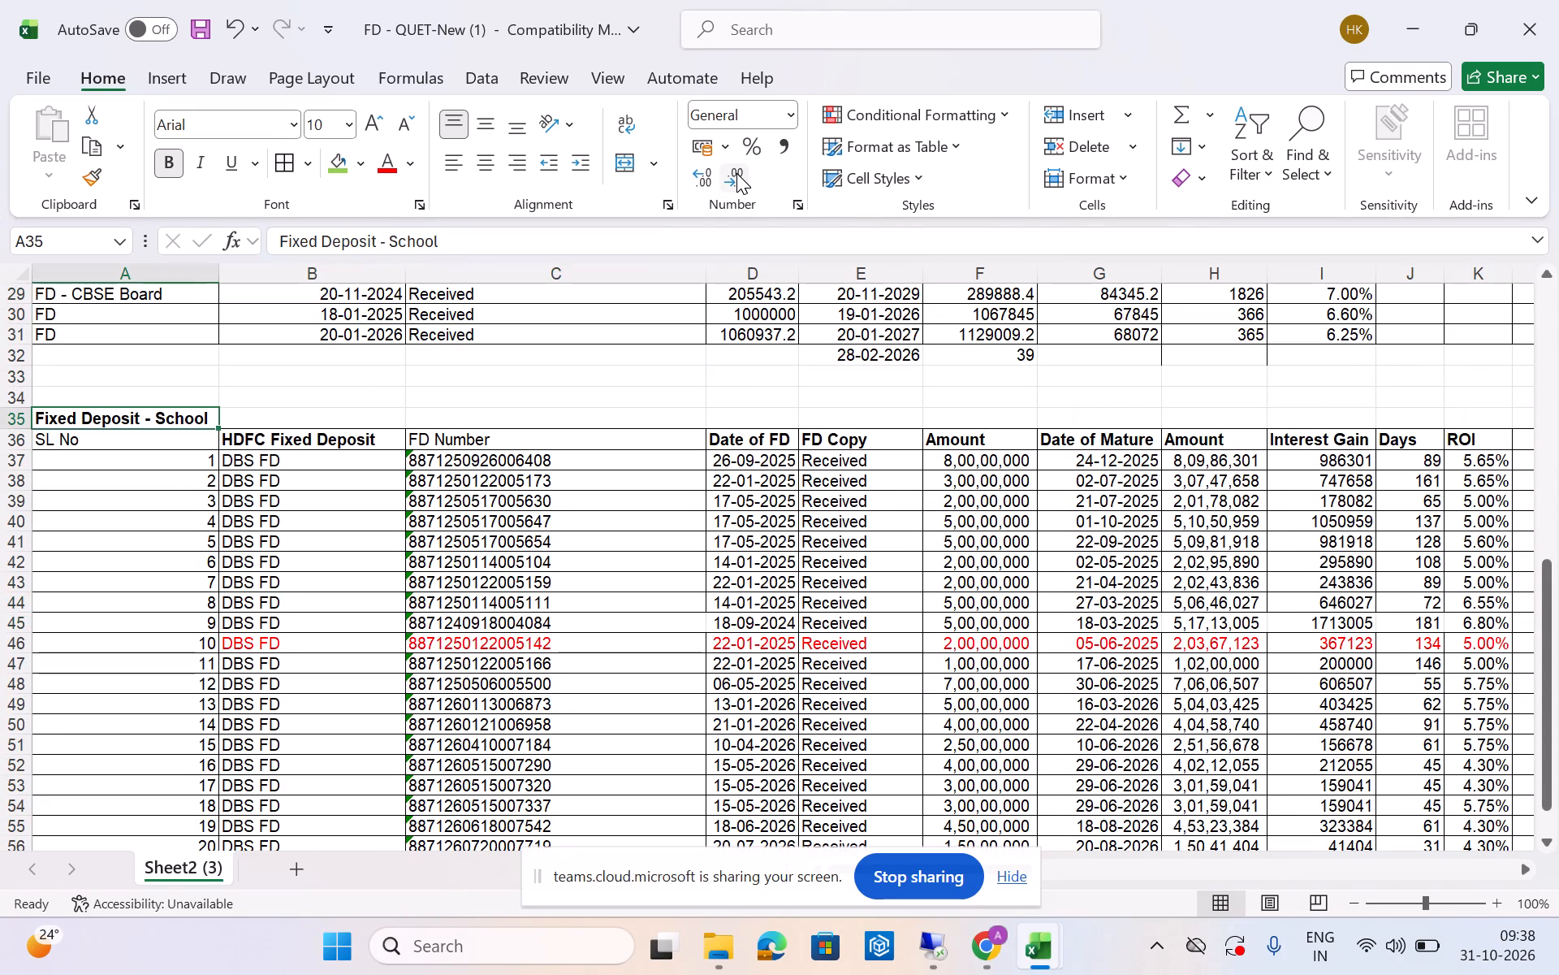
Examine the first DBS FD entry in row 37, from its FD number across to the amount and maturity date.
{"action": "key", "text": "Right"}
{"action": "key", "text": "Right"}
{"action": "key", "text": "Down"}
{"action": "key", "text": "Left"}
{"action": "key", "text": "Down"}
{"action": "key", "text": "Down"}
{"action": "key", "text": "Right"}
{"action": "key", "text": "Up"}
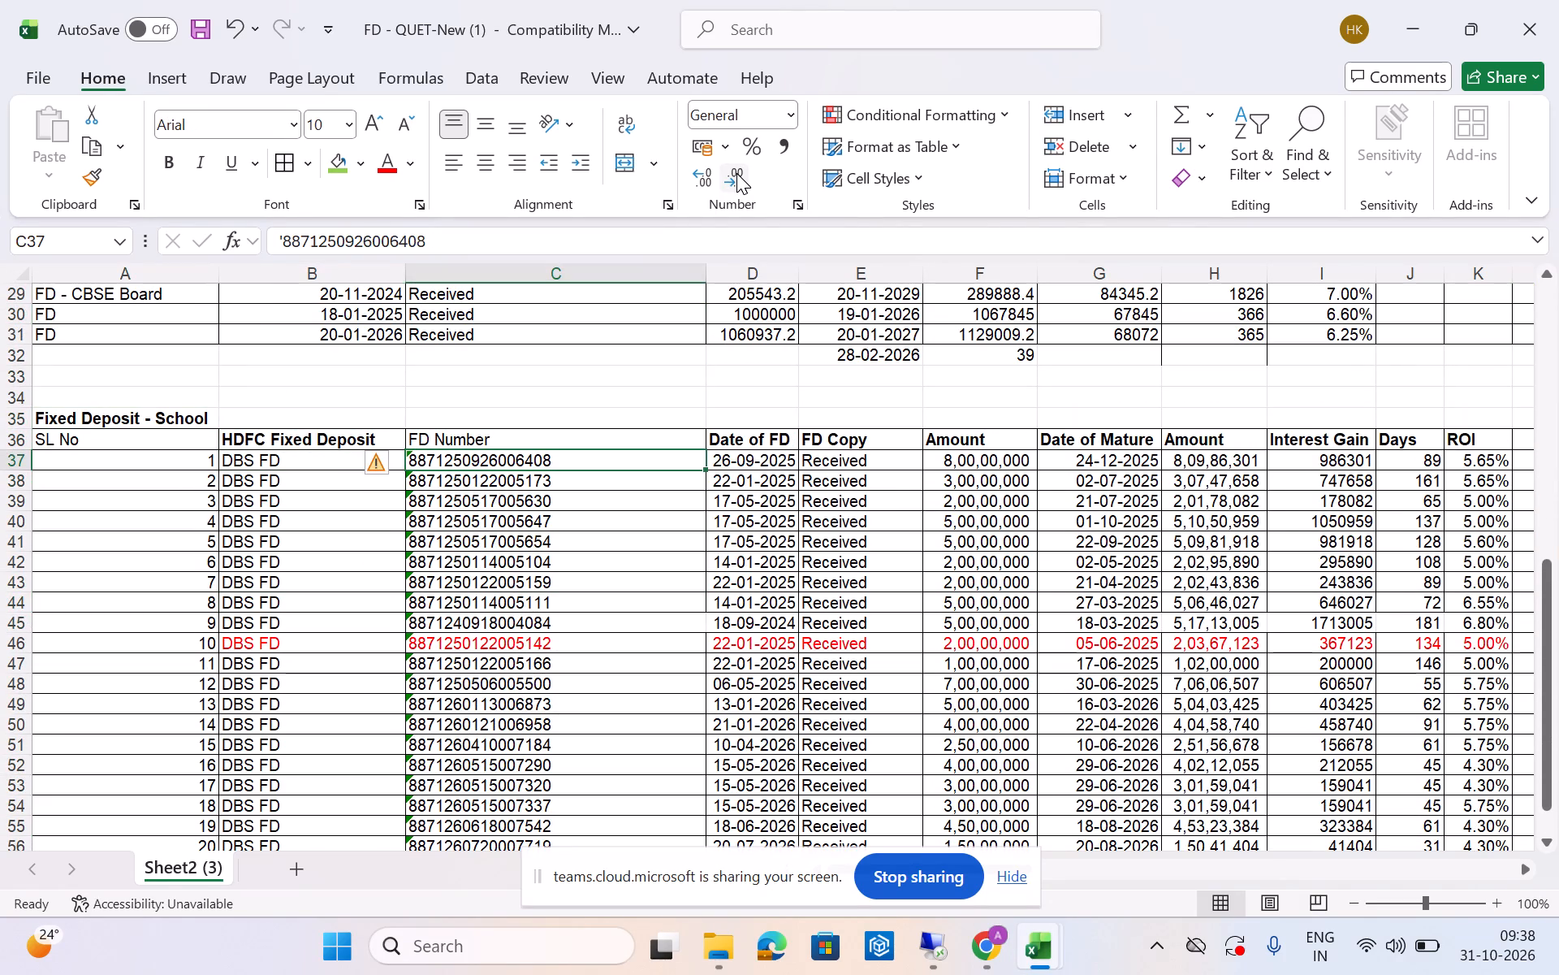
{"action": "key", "text": "Right"}
{"action": "key", "text": "Right"}
{"action": "key", "text": "Right"}
{"action": "key", "text": "Right"}
{"action": "key", "text": "Left"}
{"action": "key", "text": "Right"}
{"action": "key", "text": "Left"}
{"action": "key", "text": "Left"}
{"action": "key", "text": "Left"}
{"action": "key", "text": "Left"}
{"action": "key", "text": "Left"}
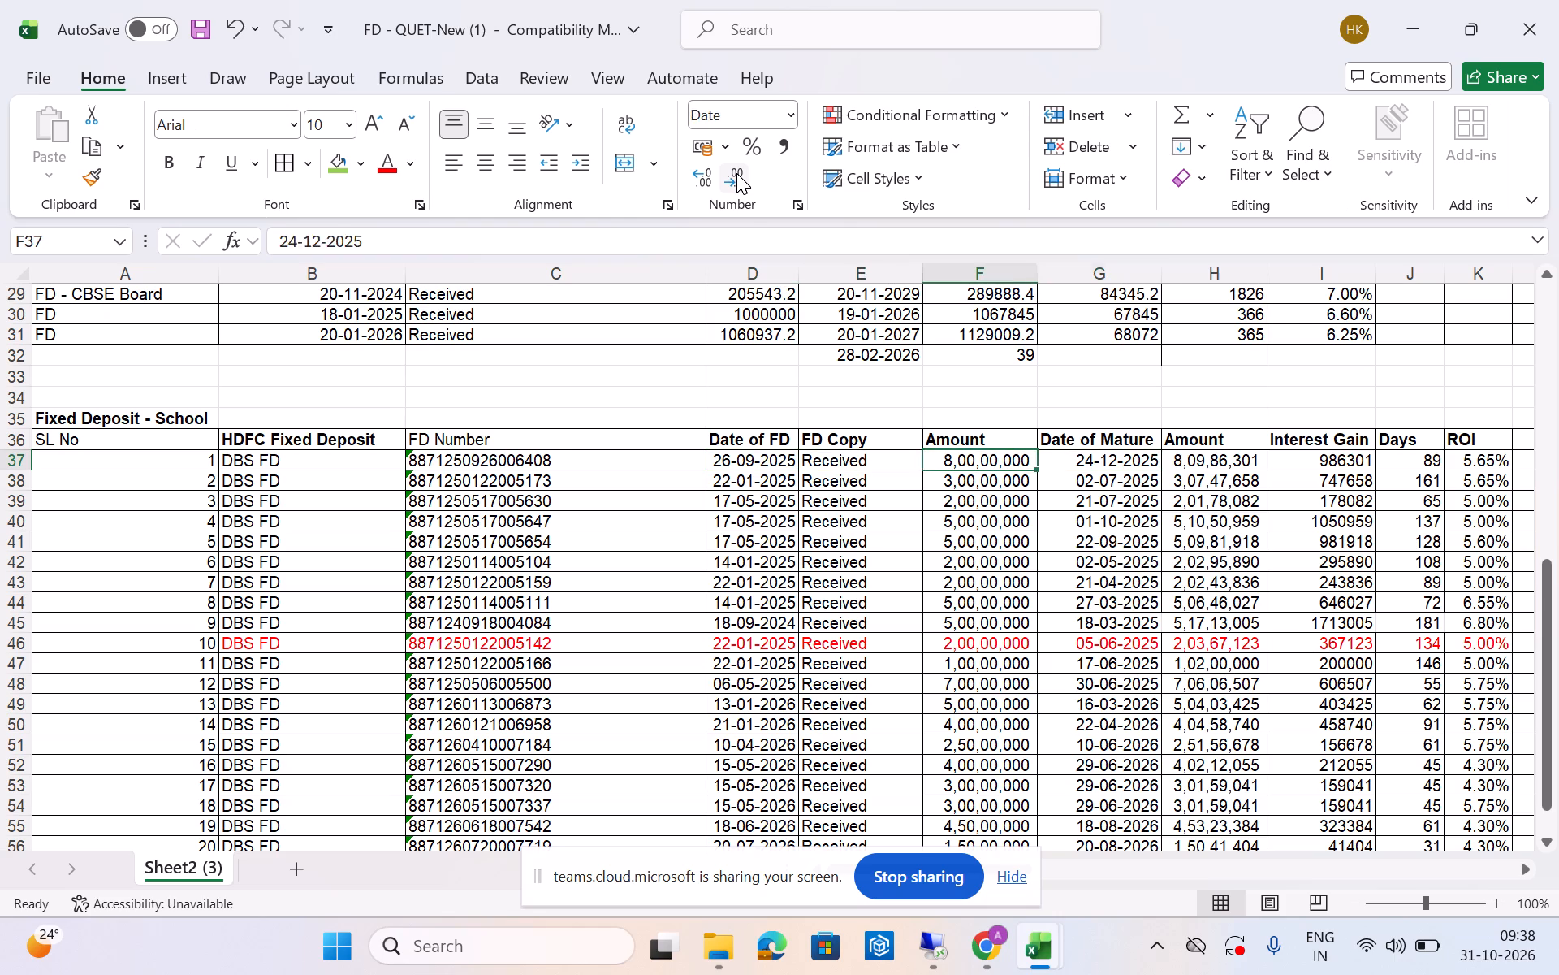
{"action": "key", "text": "Right"}
{"action": "key", "text": "Right"}
{"action": "key", "text": "Right"}
{"action": "key", "text": "Right"}
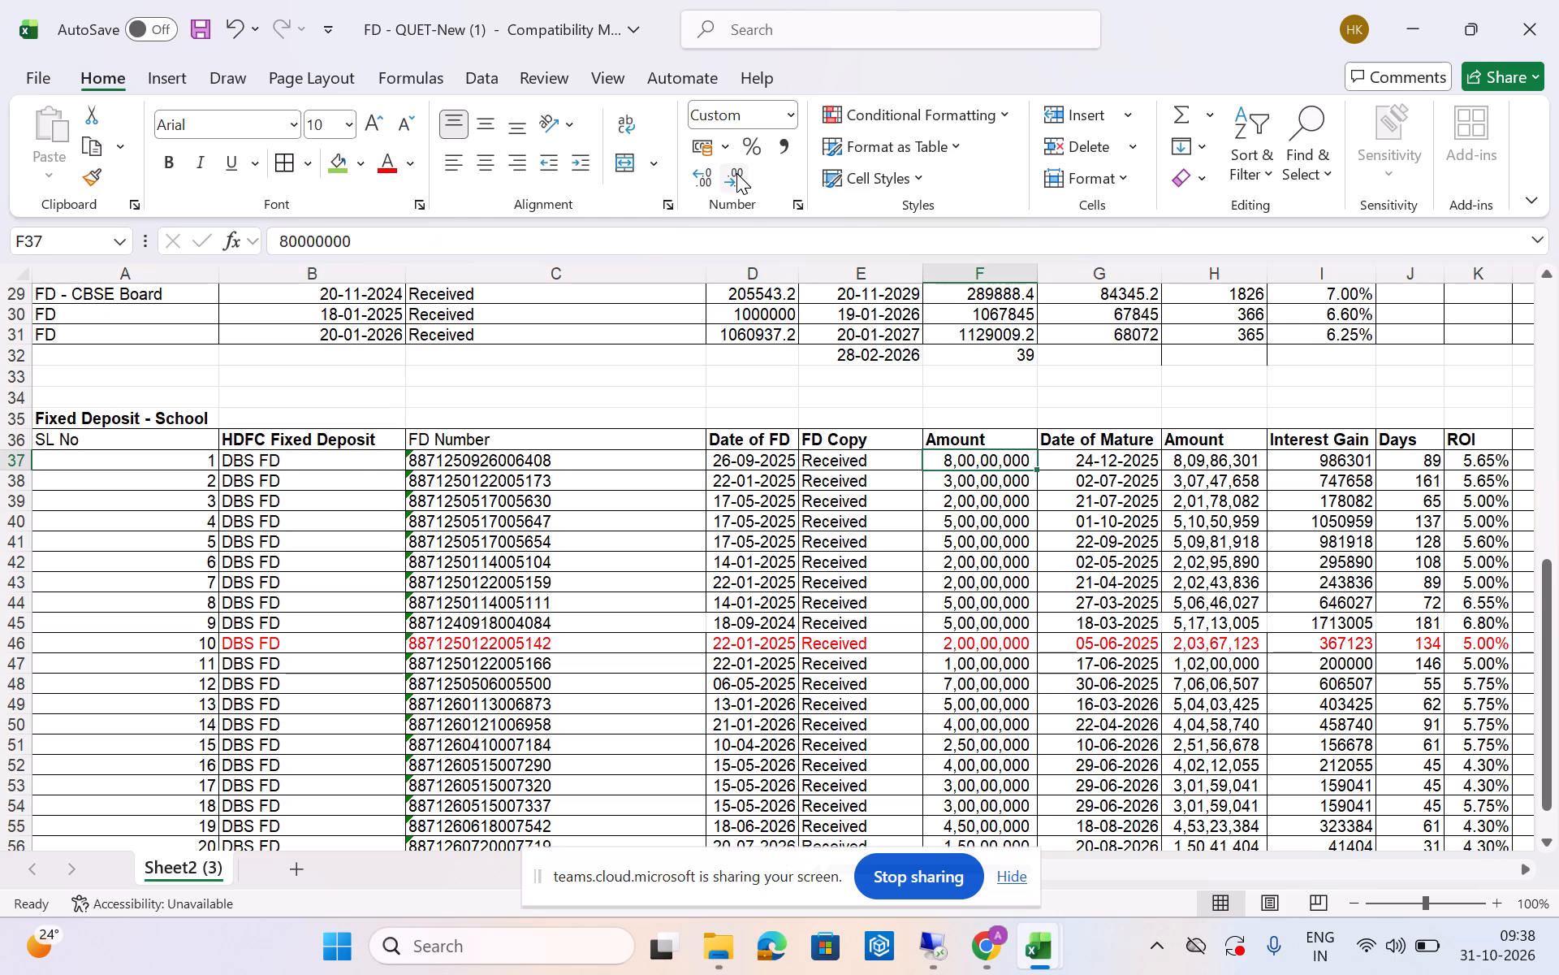
Check the total of the DBS FD deposit amounts in F37 to F57.
{"action": "key", "text": "ctrl+shift+Down"}
{"action": "key", "text": "shift+Down"}
{"action": "key", "text": "shift+Down"}
{"action": "key", "text": "shift+Up"}
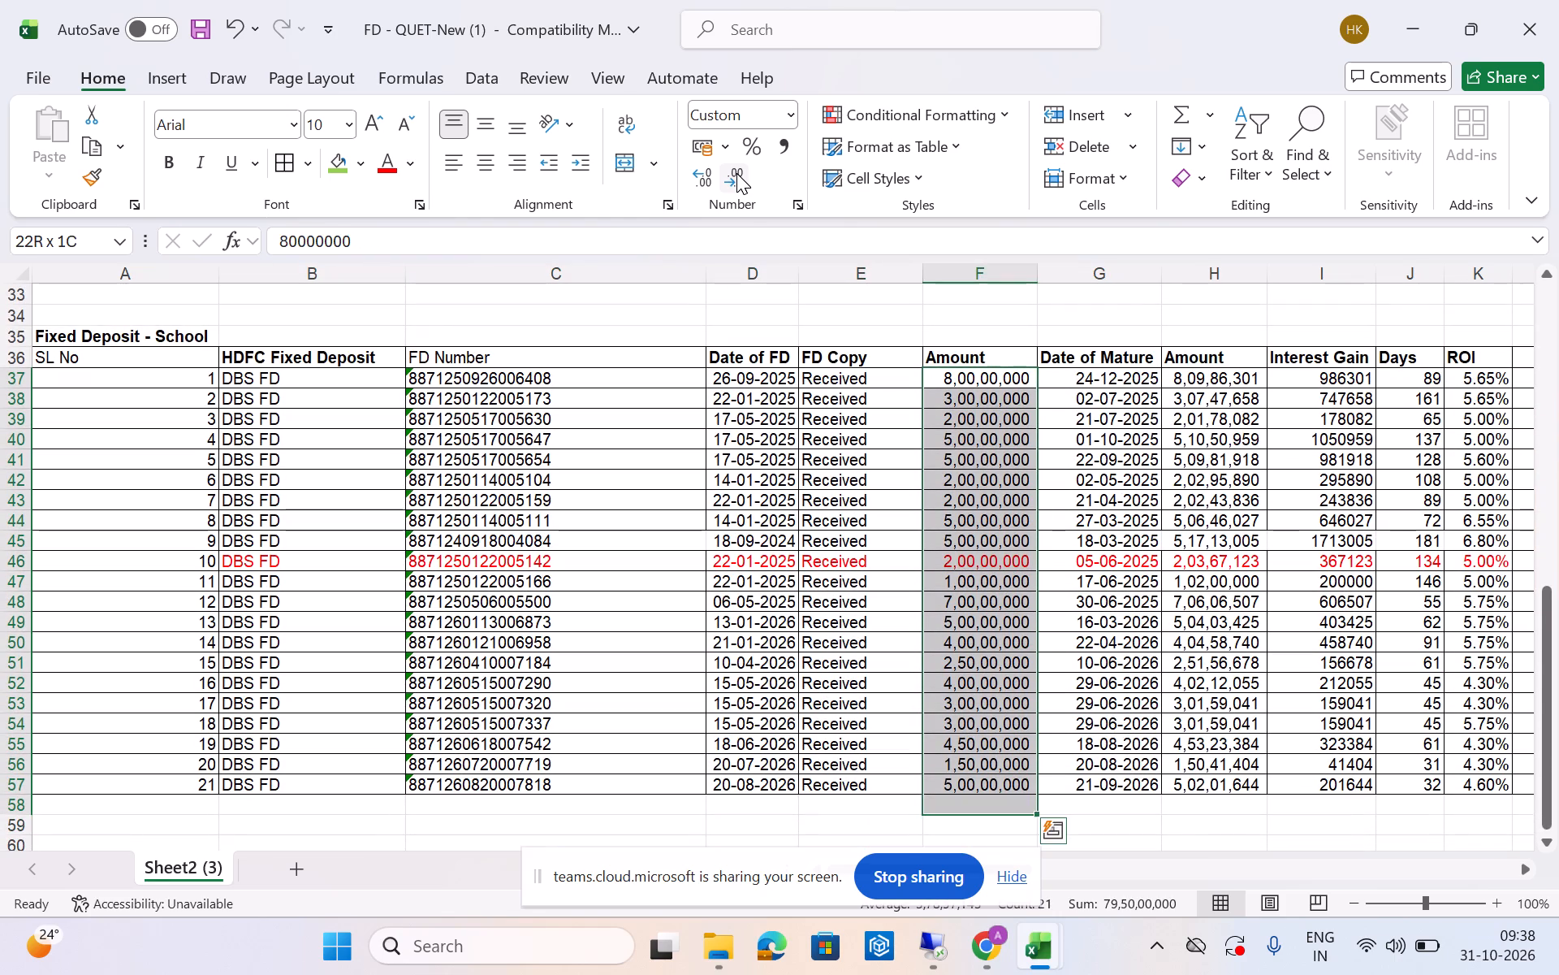
{"action": "key", "text": "shift+Up"}
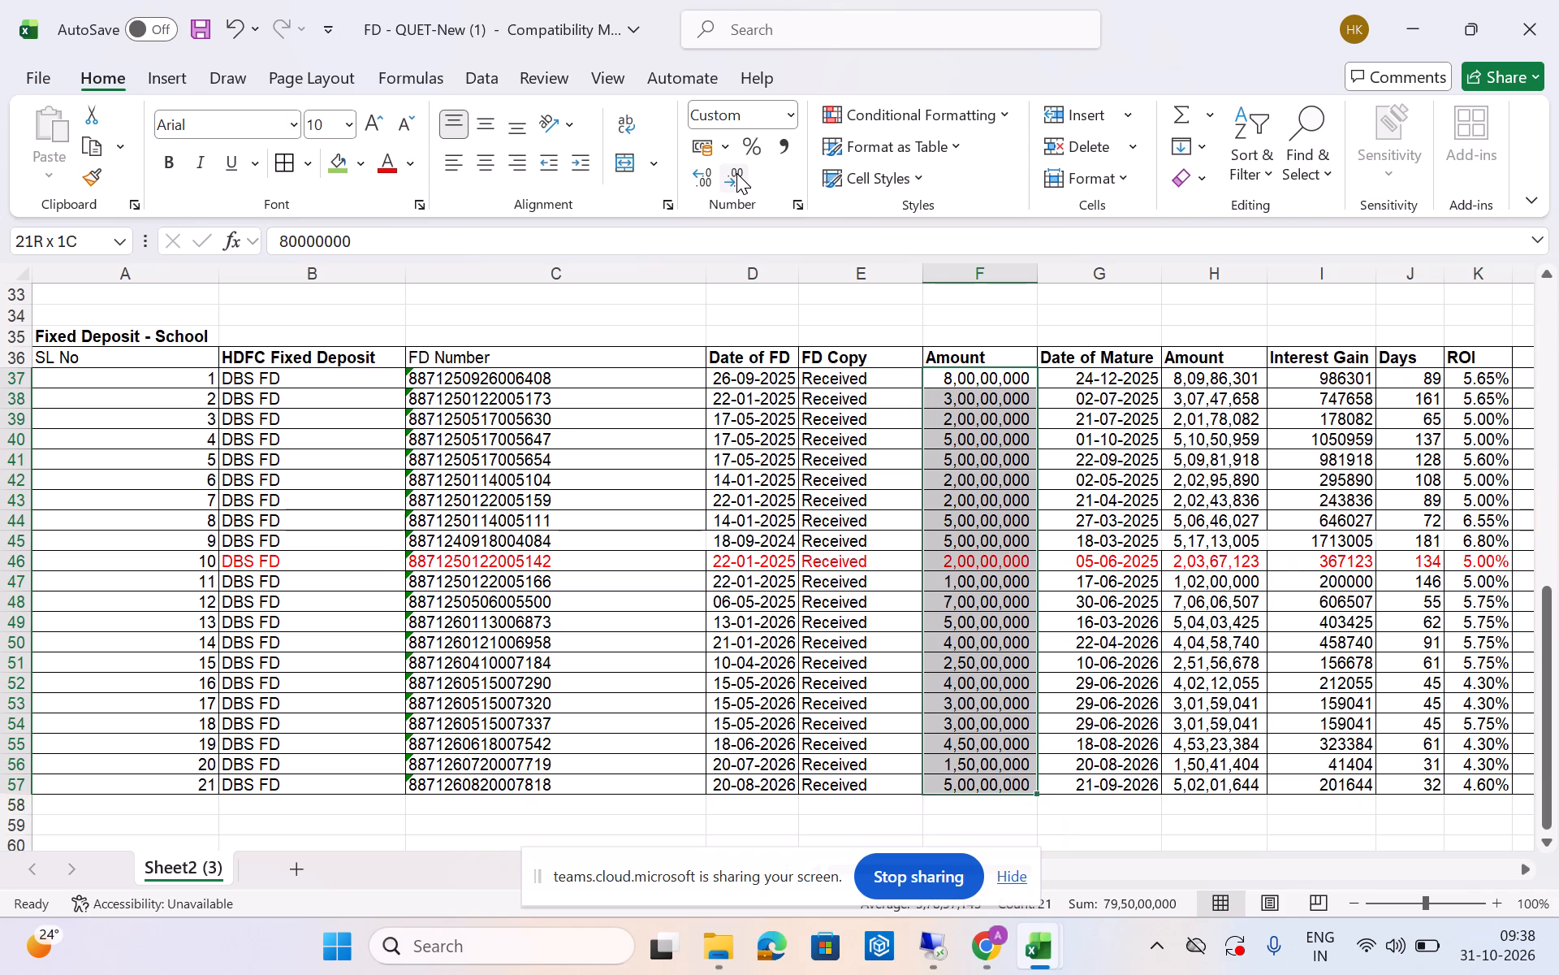
{"action": "key", "text": "Down"}
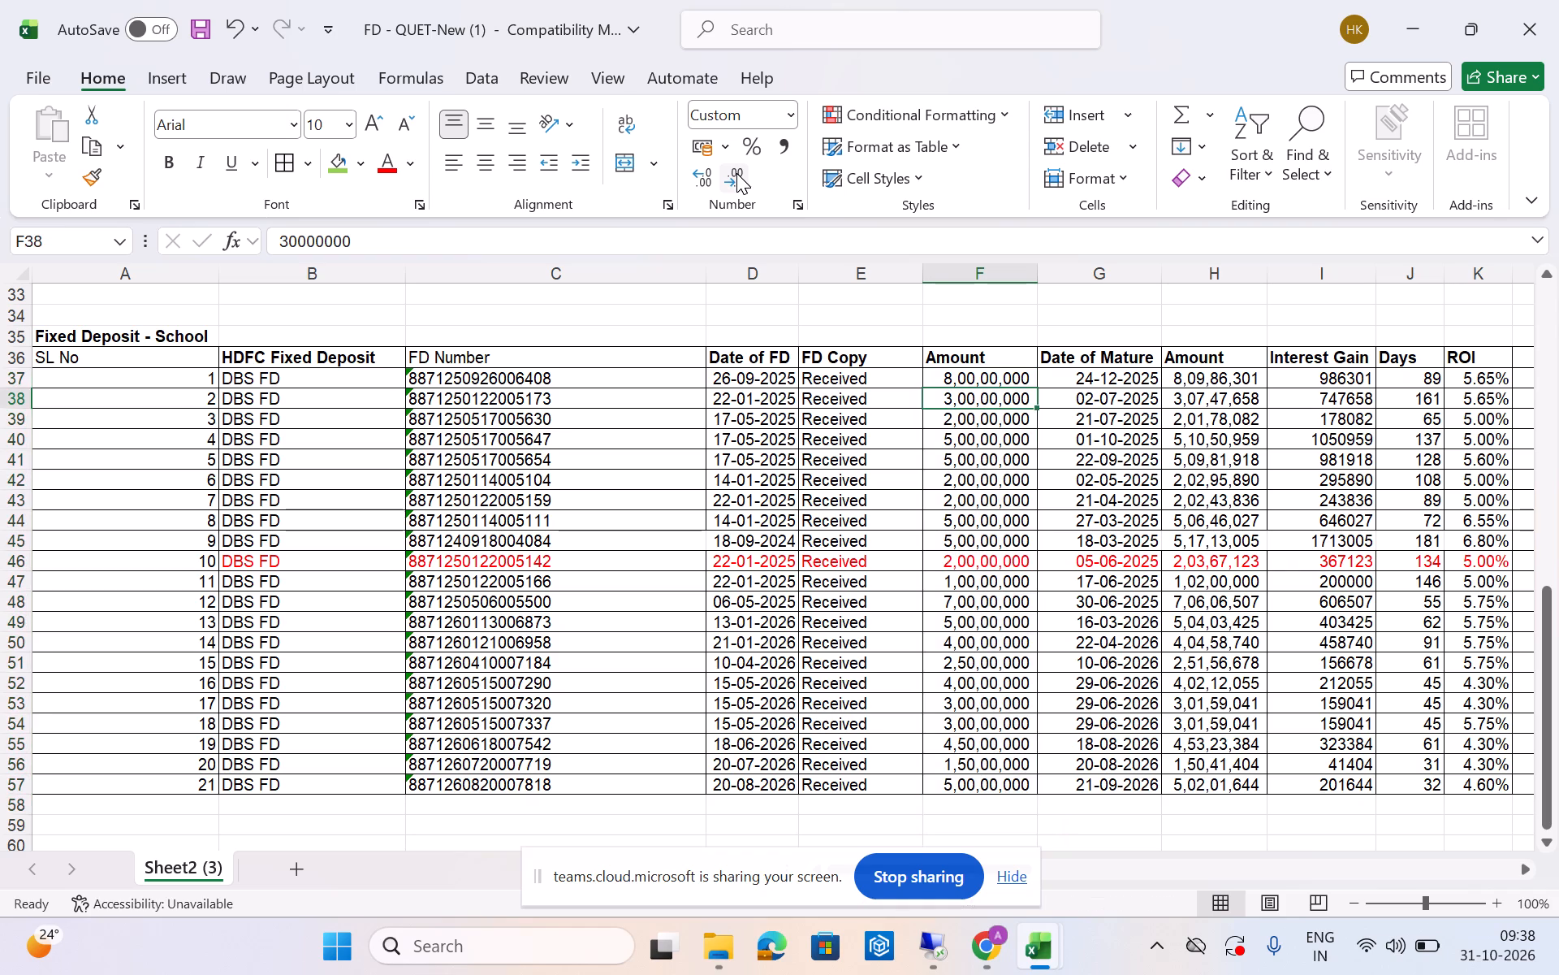
Go through the DBS FD deposit amounts from F37 to F57 again, following their running total.
{"action": "key", "text": "Up"}
{"action": "key", "text": "shift+Down"}
{"action": "key", "text": "shift+Down"}
{"action": "key", "text": "shift+Down"}
{"action": "key", "text": "shift+Down"}
{"action": "key", "text": "shift+Down"}
{"action": "key", "text": "shift+Down"}
{"action": "key", "text": "shift+Down"}
{"action": "key", "text": "shift+Down"}
{"action": "key", "text": "shift+Down"}
{"action": "key", "text": "shift+Down"}
{"action": "key", "text": "shift+Down"}
{"action": "key", "text": "shift+Down"}
{"action": "key", "text": "shift+Down"}
{"action": "key", "text": "shift+Down"}
{"action": "key", "text": "shift+Down"}
{"action": "key", "text": "shift+Down"}
{"action": "key", "text": "shift+Down"}
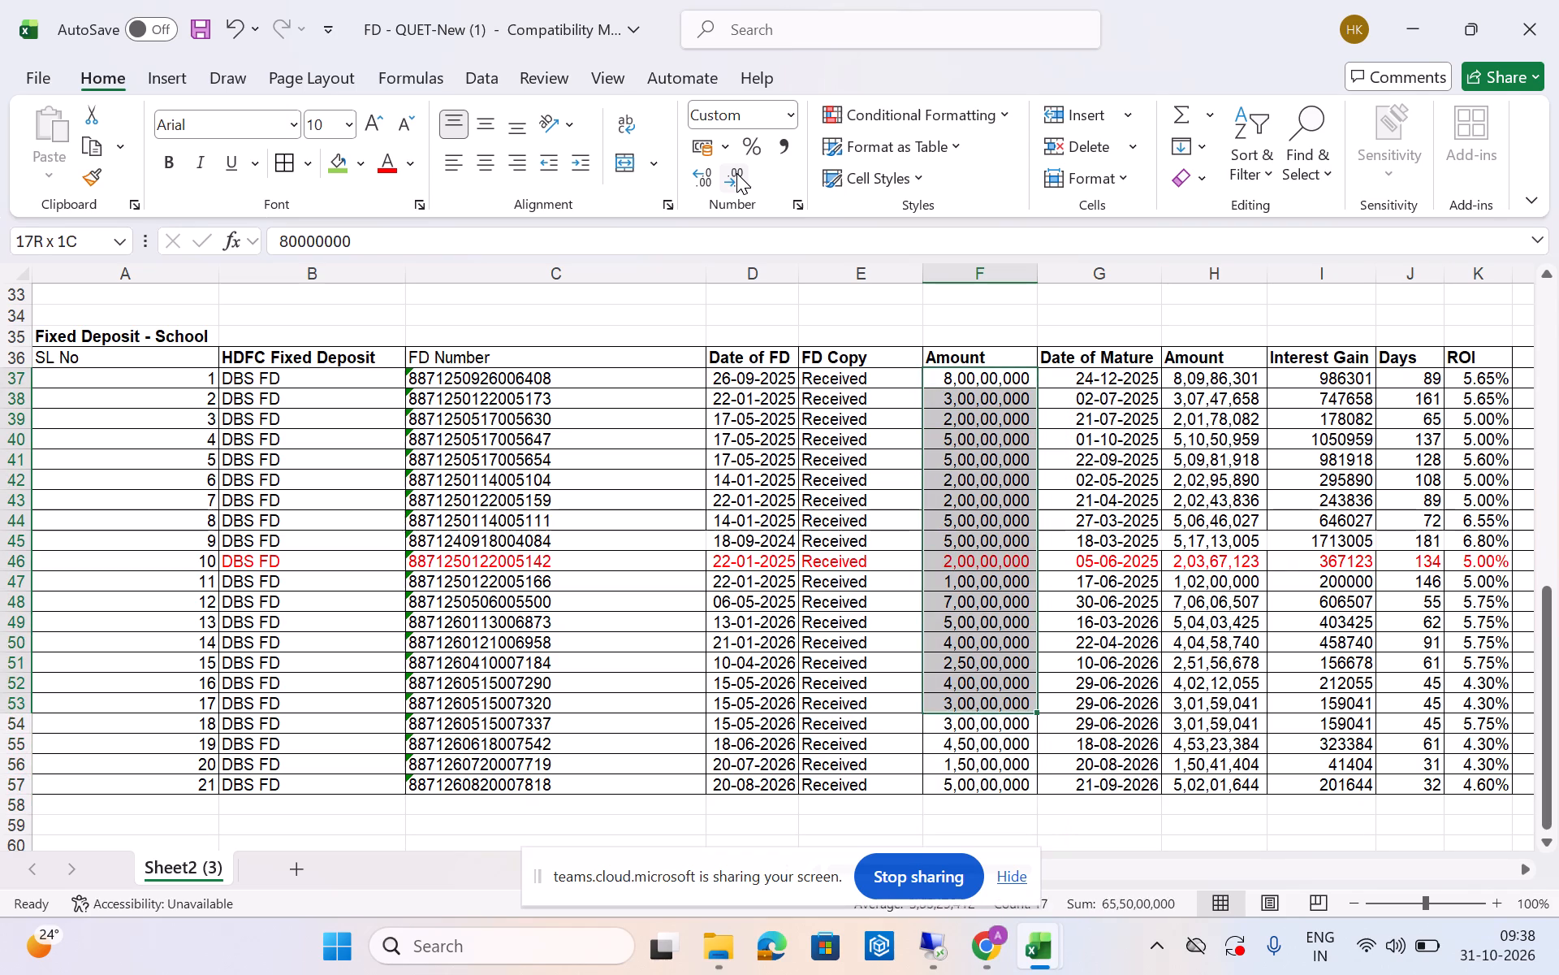
{"action": "key", "text": "shift+Down"}
{"action": "key", "text": "shift+Down"}
{"action": "key", "text": "shift+Down"}
{"action": "key", "text": "shift+Down"}
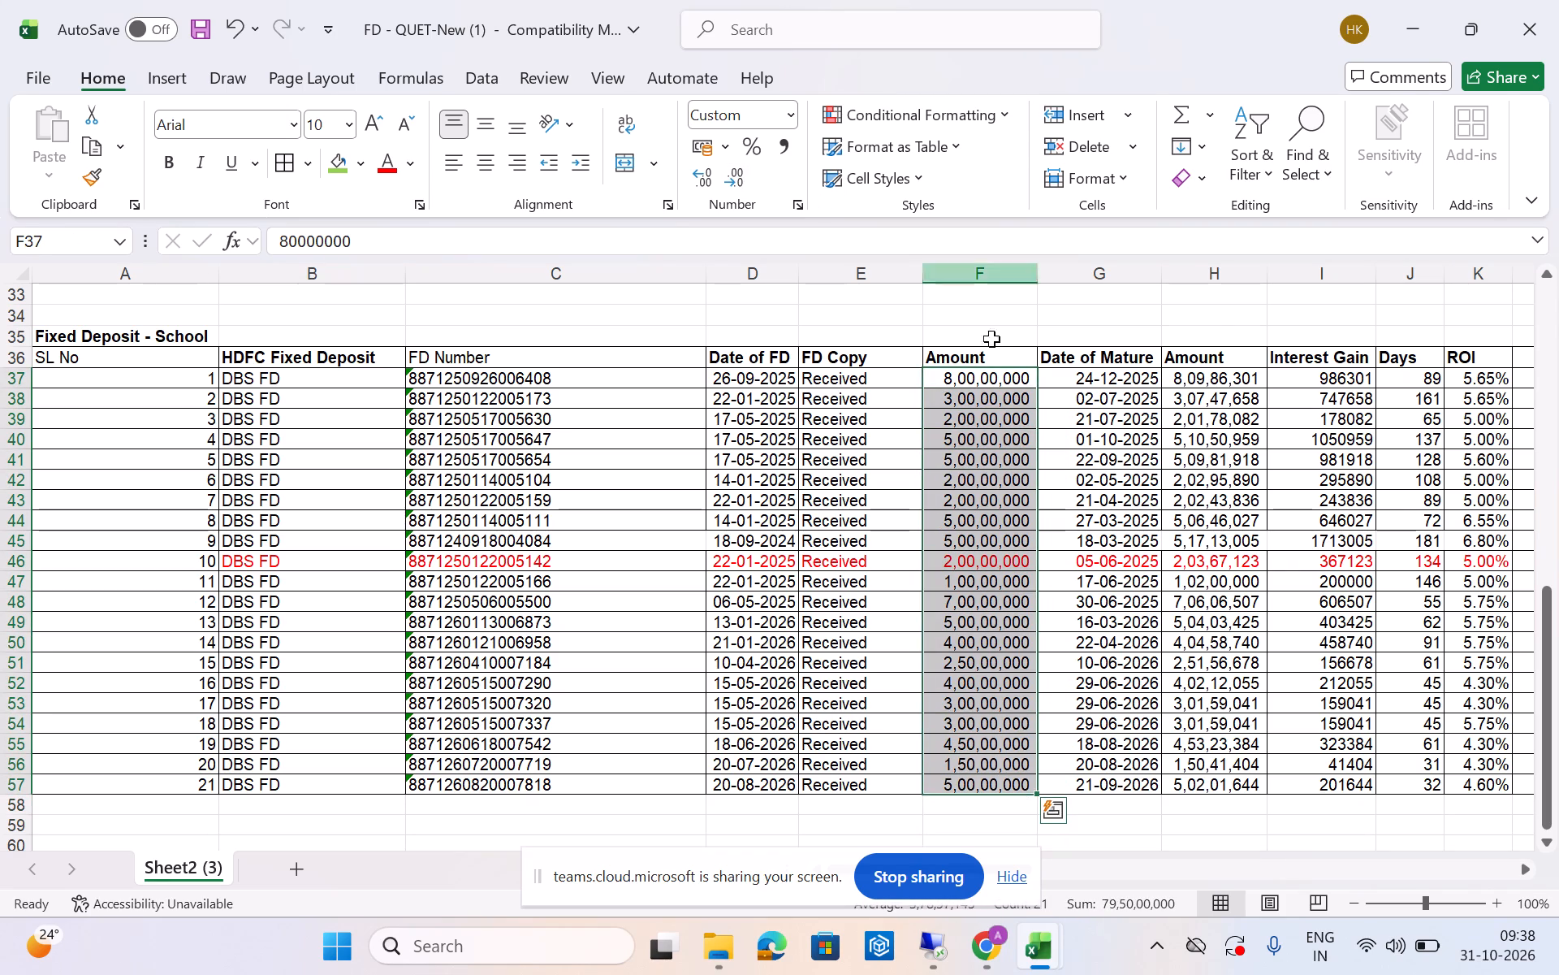
Check the count of DBS FD numbers listed in C37 to C57.
{"action": "left_click", "coordinate": [528, 375]}
{"action": "key", "text": "ctrl+shift+Down"}
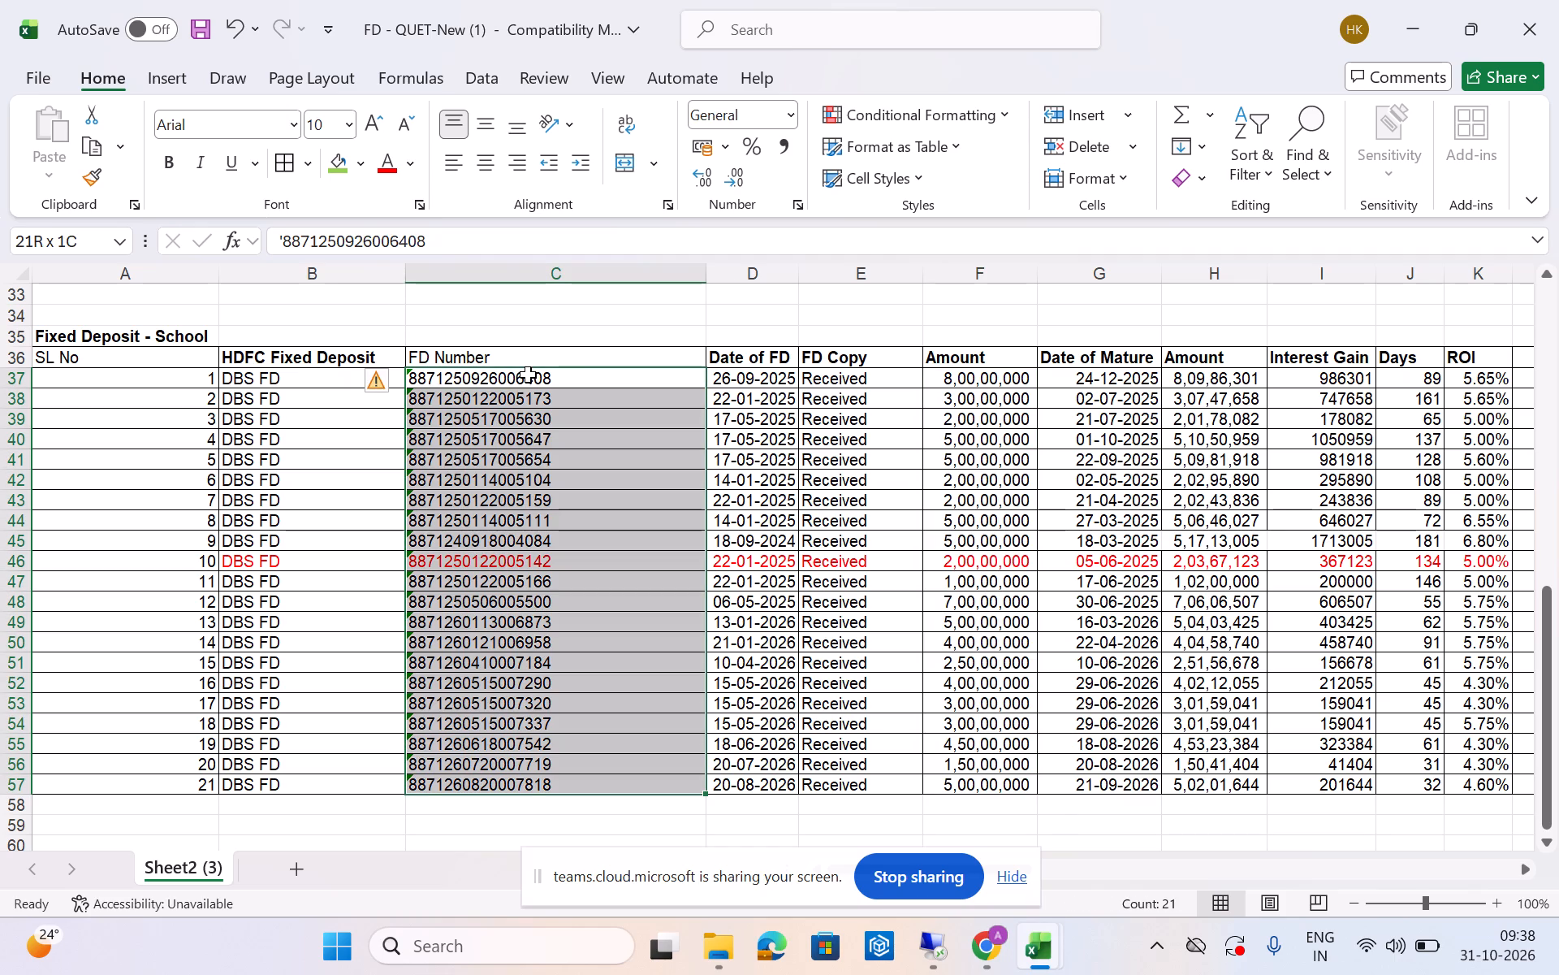
Look across row 37 through the maturity, interest, Mar-26, days and status columns, returning to the Date of FD.
{"action": "key", "text": "Right"}
{"action": "key", "text": "Right"}
{"action": "key", "text": "Right"}
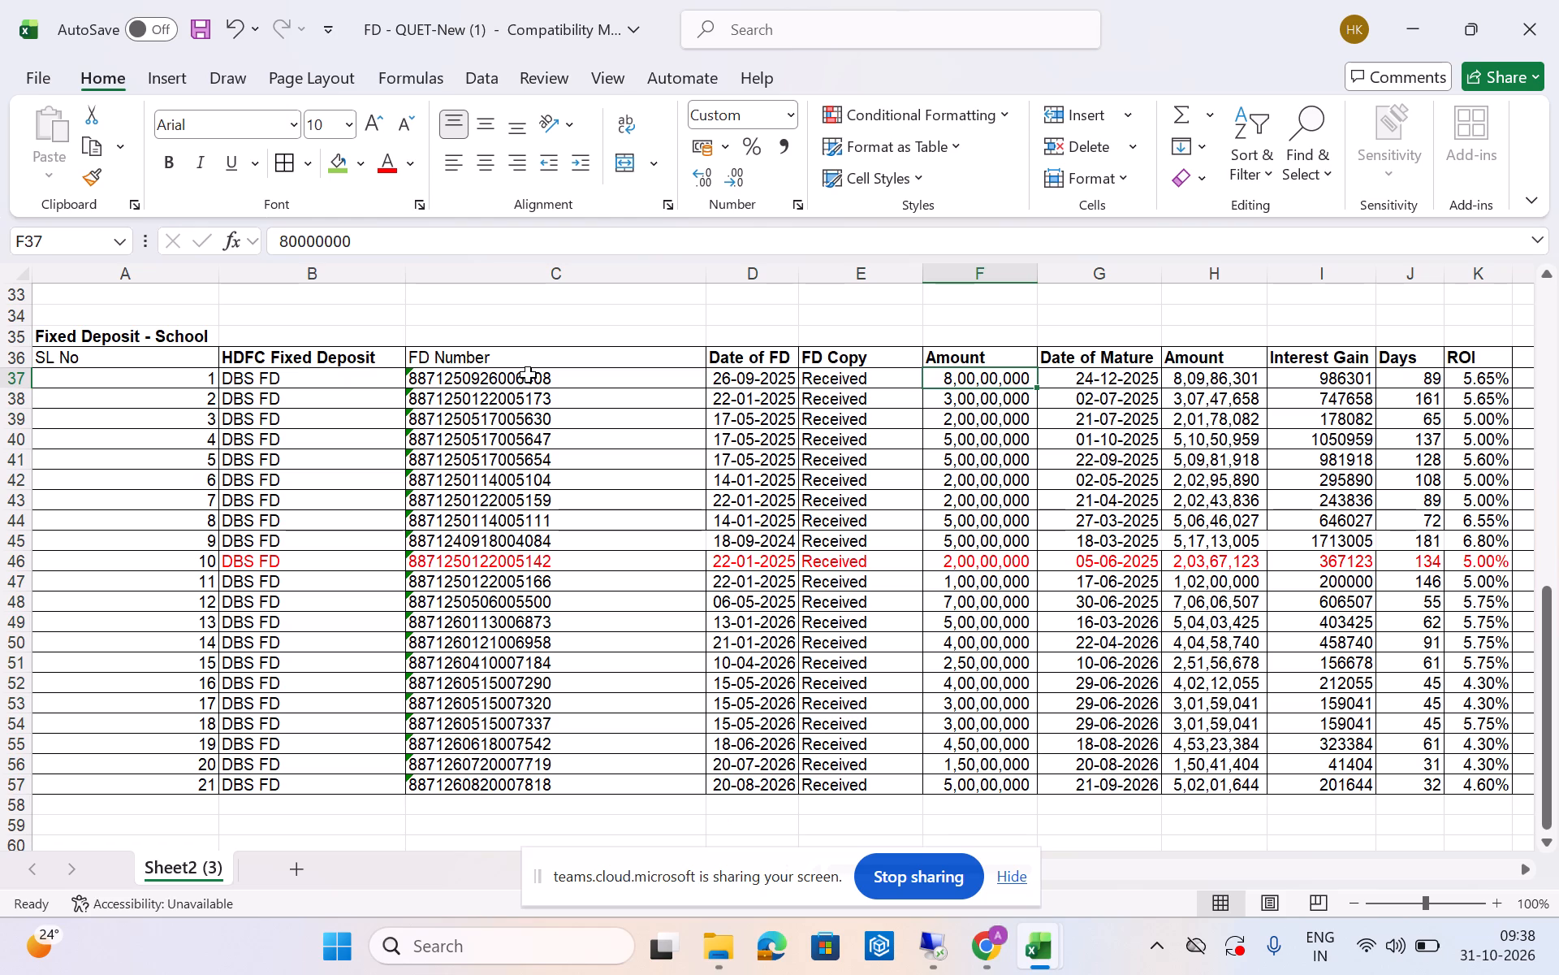
{"action": "key", "text": "Right"}
{"action": "key", "text": "Right"}
{"action": "key", "text": "Right"}
{"action": "key", "text": "Right"}
{"action": "key", "text": "Right"}
{"action": "key", "text": "Right"}
{"action": "key", "text": "Right"}
{"action": "key", "text": "Right"}
{"action": "key", "text": "Right"}
{"action": "key", "text": "Right"}
{"action": "key", "text": "Left"}
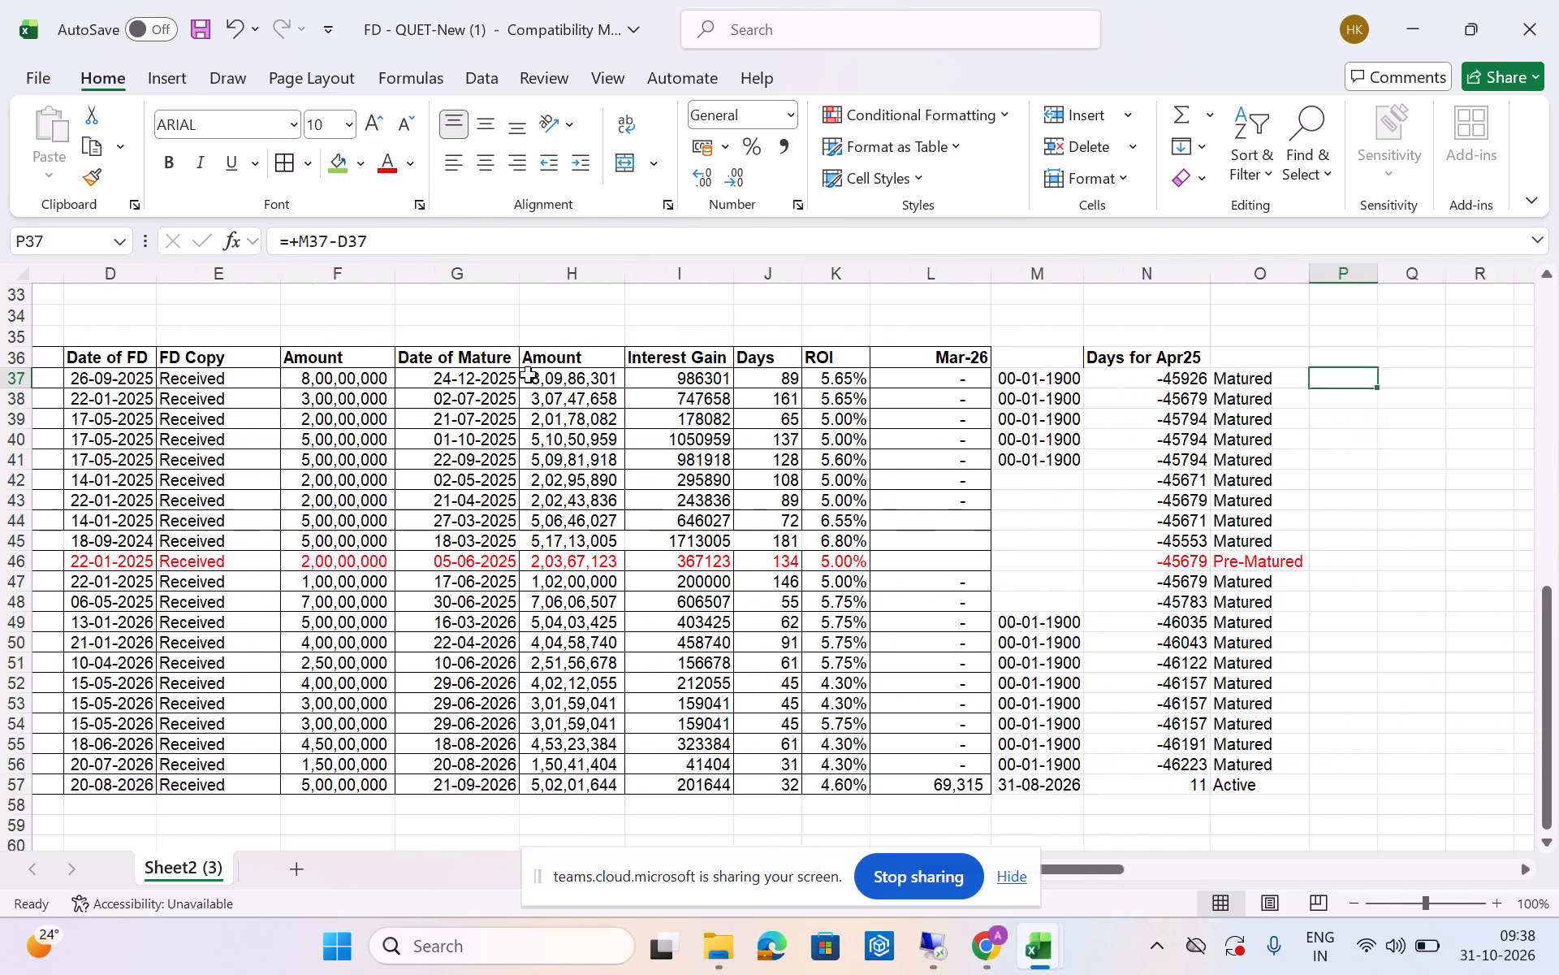
{"action": "key", "text": "Left"}
{"action": "key", "text": "Left"}
{"action": "key", "text": "Left"}
{"action": "key", "text": "Left"}
{"action": "key", "text": "Left"}
{"action": "key", "text": "Left"}
{"action": "key", "text": "Left"}
{"action": "key", "text": "Left"}
{"action": "key", "text": "Left"}
{"action": "key", "text": "Left"}
{"action": "key", "text": "Left"}
{"action": "key", "text": "Left"}
{"action": "key", "text": "Right"}
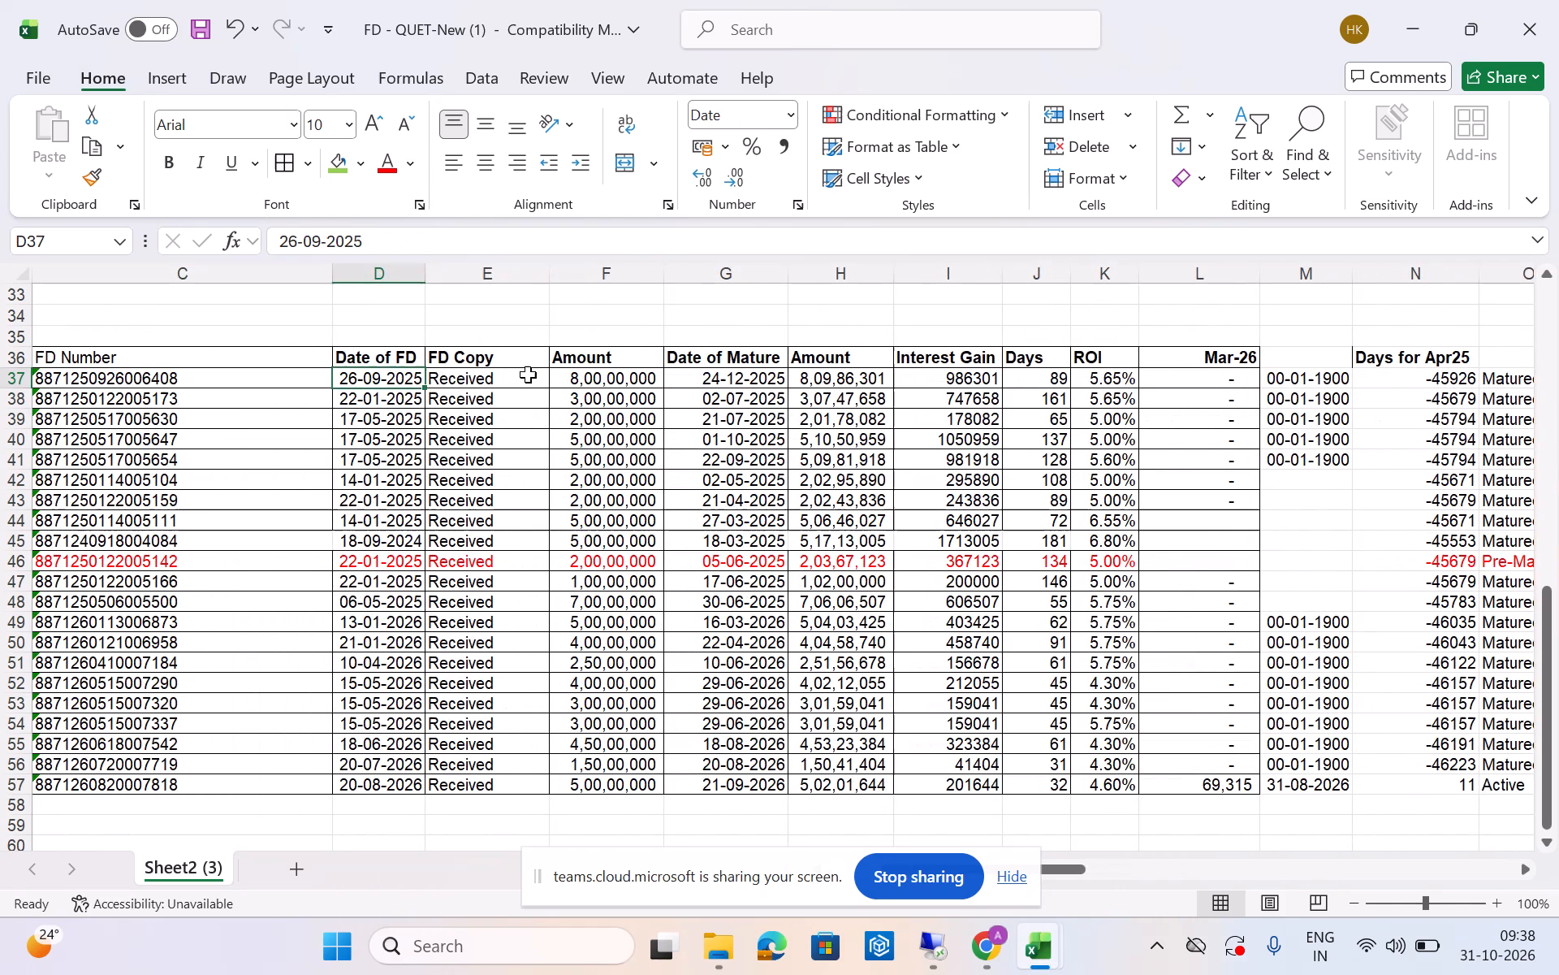
Select the DBS FD deposit amounts in F37 to F57 and copy their sum to the clipboard.
{"action": "key", "text": "Right"}
{"action": "key", "text": "Right"}
{"action": "key", "text": "shift+Down"}
{"action": "key", "text": "shift+Down"}
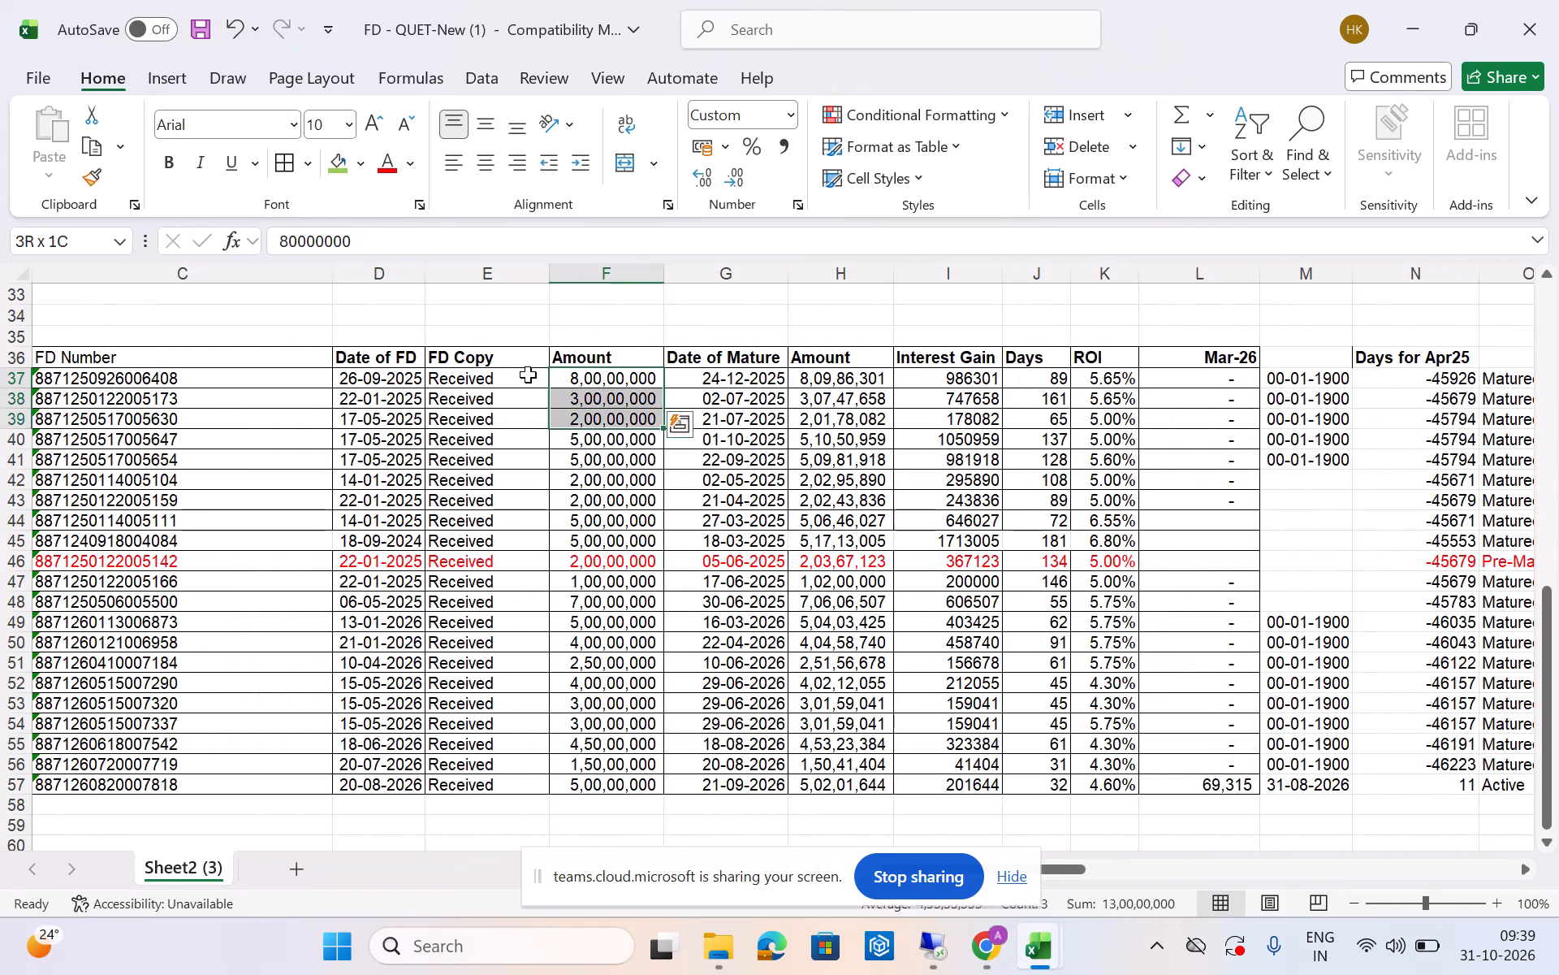
{"action": "key", "text": "shift+Down"}
{"action": "key", "text": "shift+Down"}
{"action": "key", "text": "shift+Down"}
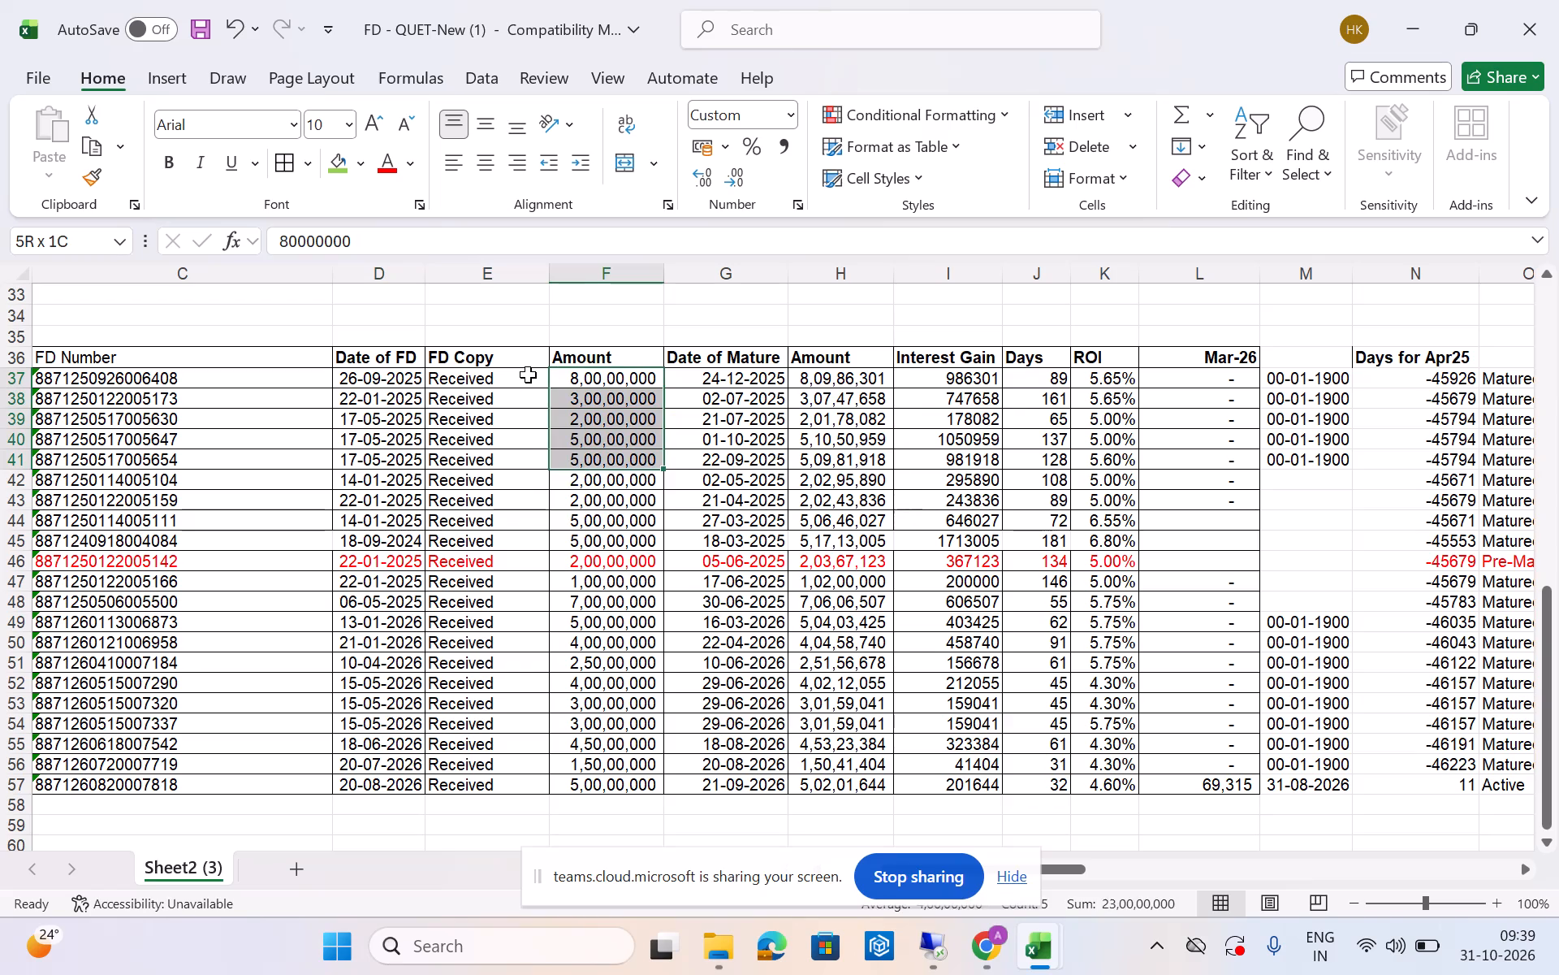
{"action": "key", "text": "shift+Down"}
{"action": "key", "text": "shift+Down"}
{"action": "key", "text": "shift+Down"}
{"action": "key", "text": "shift+Down"}
{"action": "key", "text": "shift+Down"}
{"action": "key", "text": "shift+Down"}
{"action": "key", "text": "shift+Down"}
{"action": "key", "text": "shift+Down"}
{"action": "key", "text": "shift+Down"}
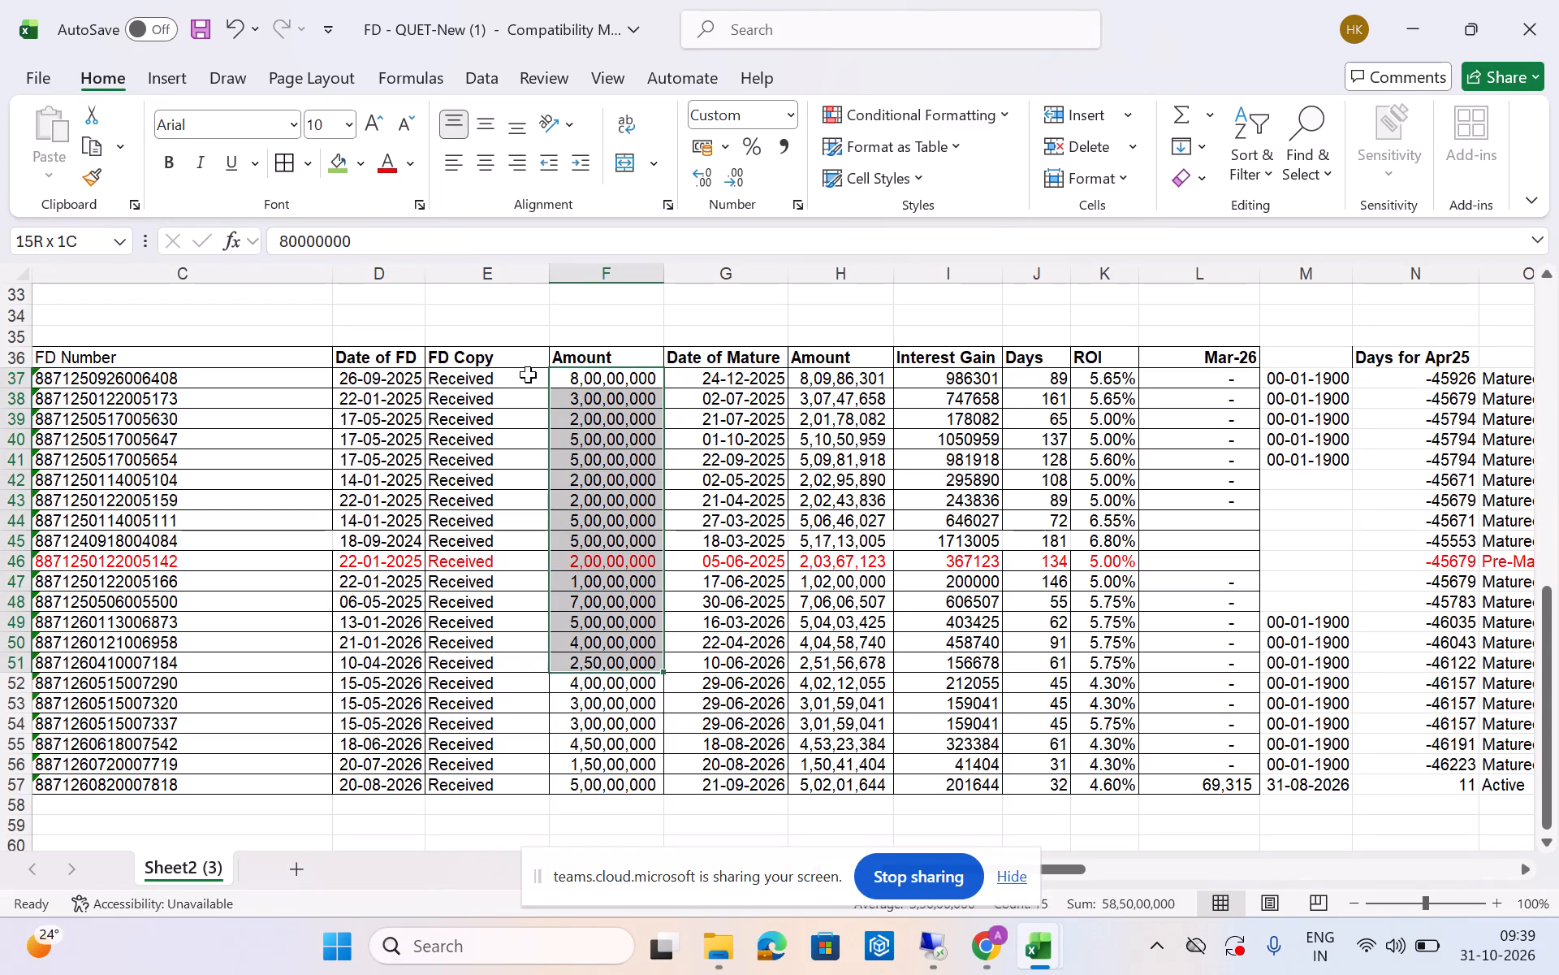
{"action": "key", "text": "shift+Down"}
{"action": "key", "text": "shift+Down"}
{"action": "key", "text": "shift+Down"}
{"action": "key", "text": "shift+Down"}
{"action": "key", "text": "shift+Down"}
{"action": "key", "text": "shift+Down"}
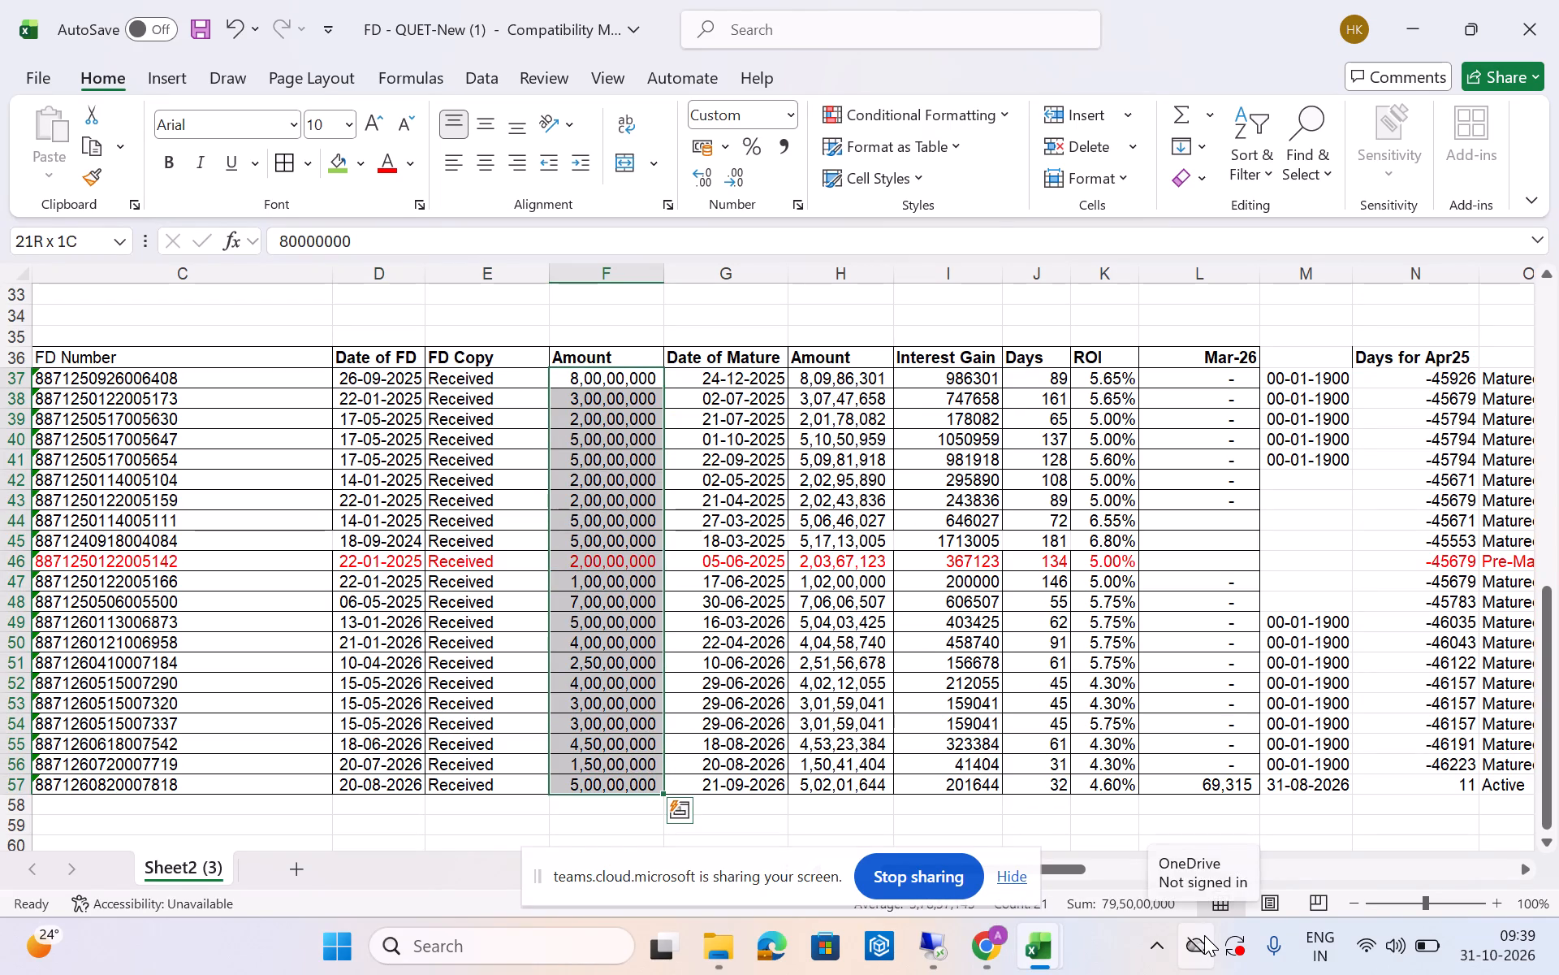
{"action": "left_click", "coordinate": [1114, 907]}
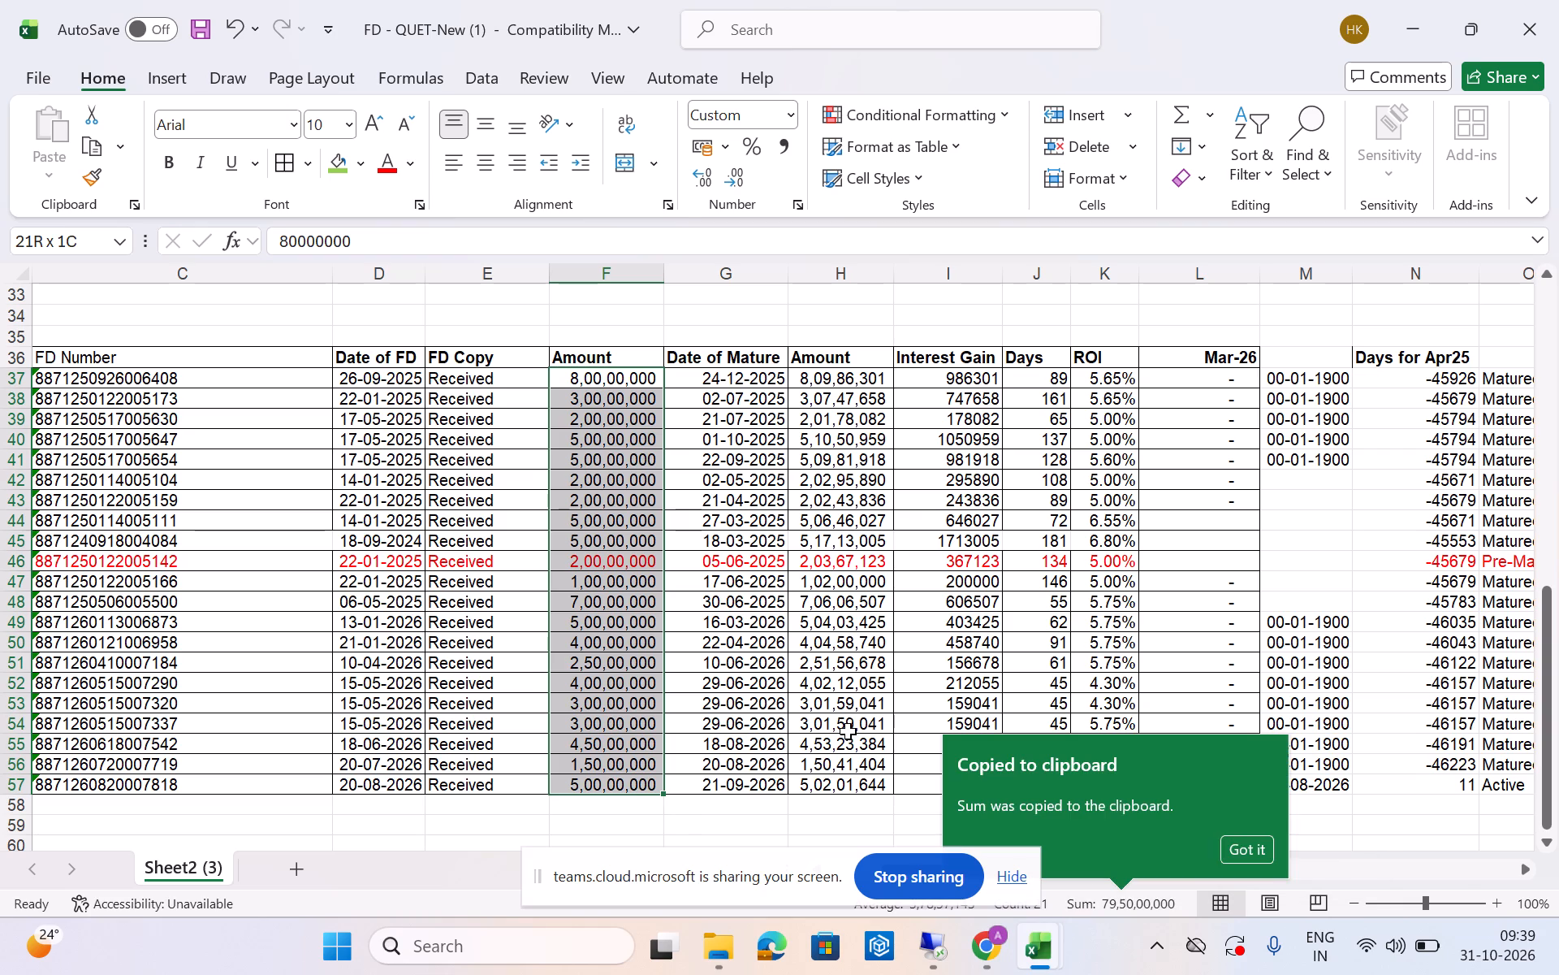
Recheck the deposit Amount figures, first for the whole of column F and again for the DBS range starting at F37.
{"action": "left_click", "coordinate": [635, 649]}
{"action": "key", "text": "Right"}
{"action": "key", "text": "Down"}
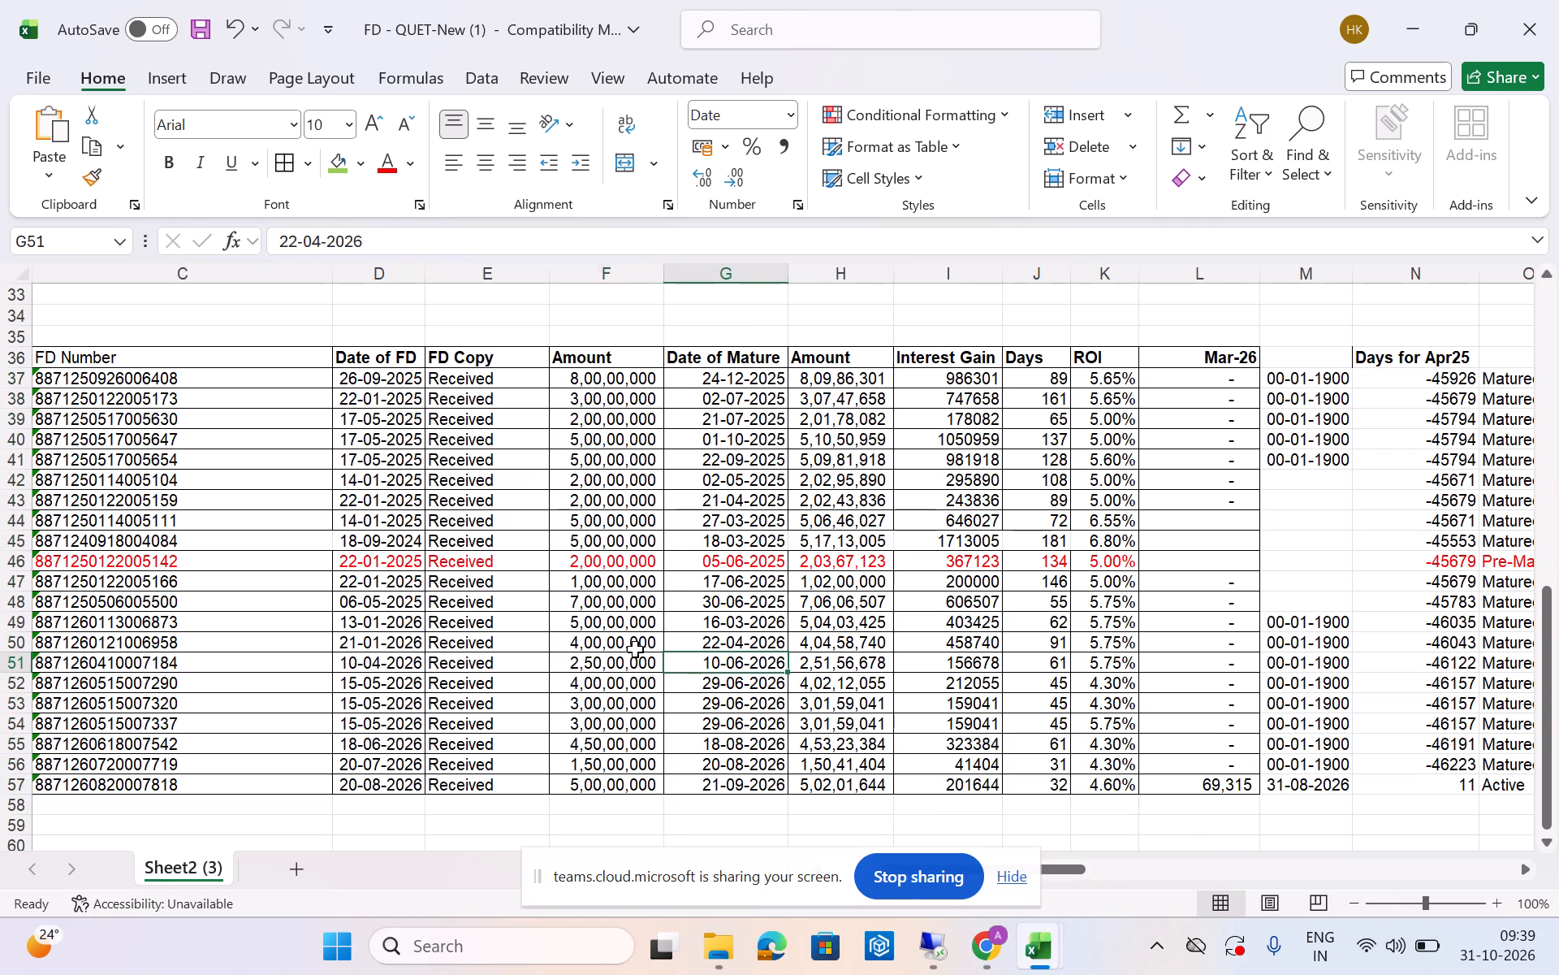
{"action": "key", "text": "Left"}
{"action": "key", "text": "Down"}
{"action": "key", "text": "ctrl+space"}
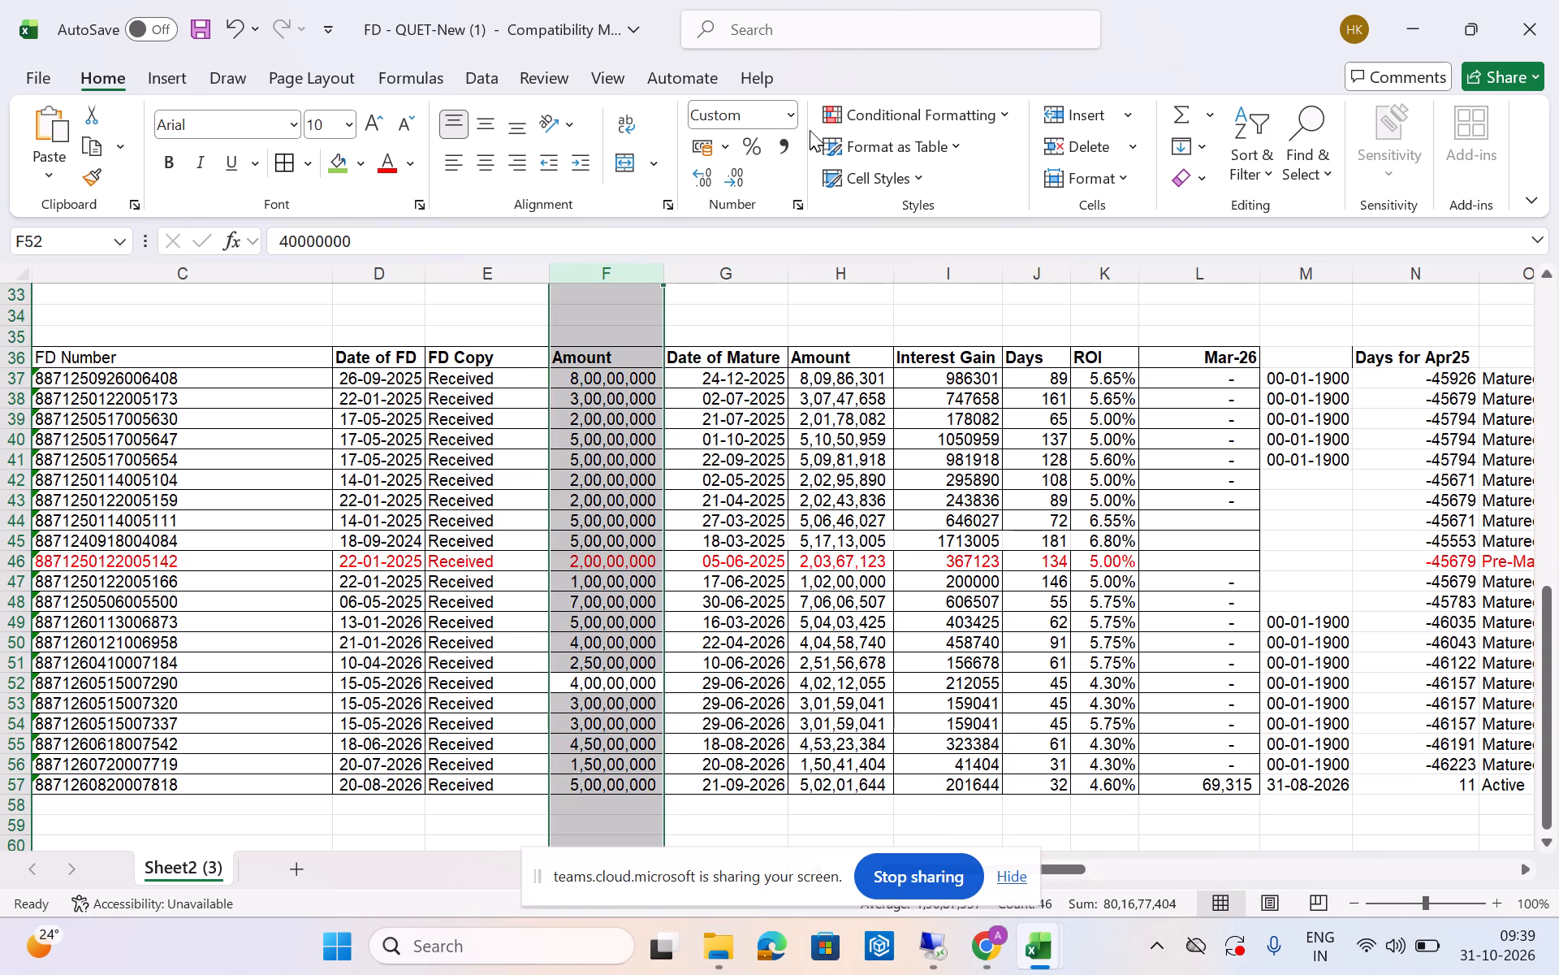
{"action": "left_click", "coordinate": [600, 382]}
{"action": "key", "text": "ctrl+shift+Down"}
{"action": "key", "text": "ctrl+shift+Down"}
{"action": "key", "text": "ctrl+shift+Down"}
{"action": "key", "text": "ctrl+shift+Up"}
{"action": "key", "text": "ctrl+shift+Up"}
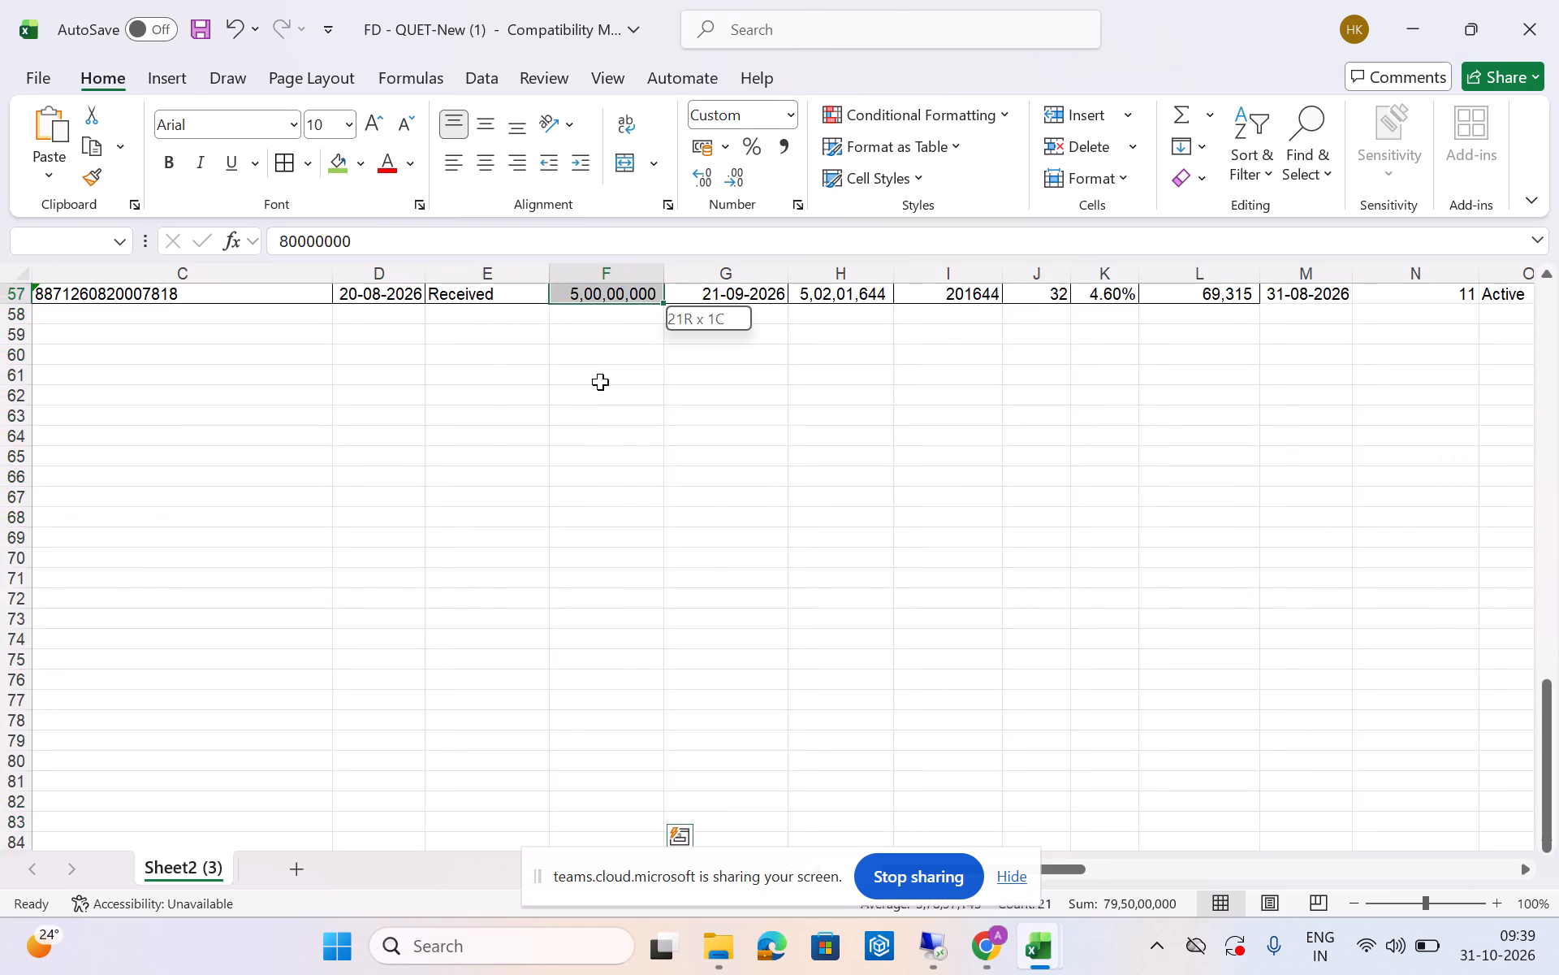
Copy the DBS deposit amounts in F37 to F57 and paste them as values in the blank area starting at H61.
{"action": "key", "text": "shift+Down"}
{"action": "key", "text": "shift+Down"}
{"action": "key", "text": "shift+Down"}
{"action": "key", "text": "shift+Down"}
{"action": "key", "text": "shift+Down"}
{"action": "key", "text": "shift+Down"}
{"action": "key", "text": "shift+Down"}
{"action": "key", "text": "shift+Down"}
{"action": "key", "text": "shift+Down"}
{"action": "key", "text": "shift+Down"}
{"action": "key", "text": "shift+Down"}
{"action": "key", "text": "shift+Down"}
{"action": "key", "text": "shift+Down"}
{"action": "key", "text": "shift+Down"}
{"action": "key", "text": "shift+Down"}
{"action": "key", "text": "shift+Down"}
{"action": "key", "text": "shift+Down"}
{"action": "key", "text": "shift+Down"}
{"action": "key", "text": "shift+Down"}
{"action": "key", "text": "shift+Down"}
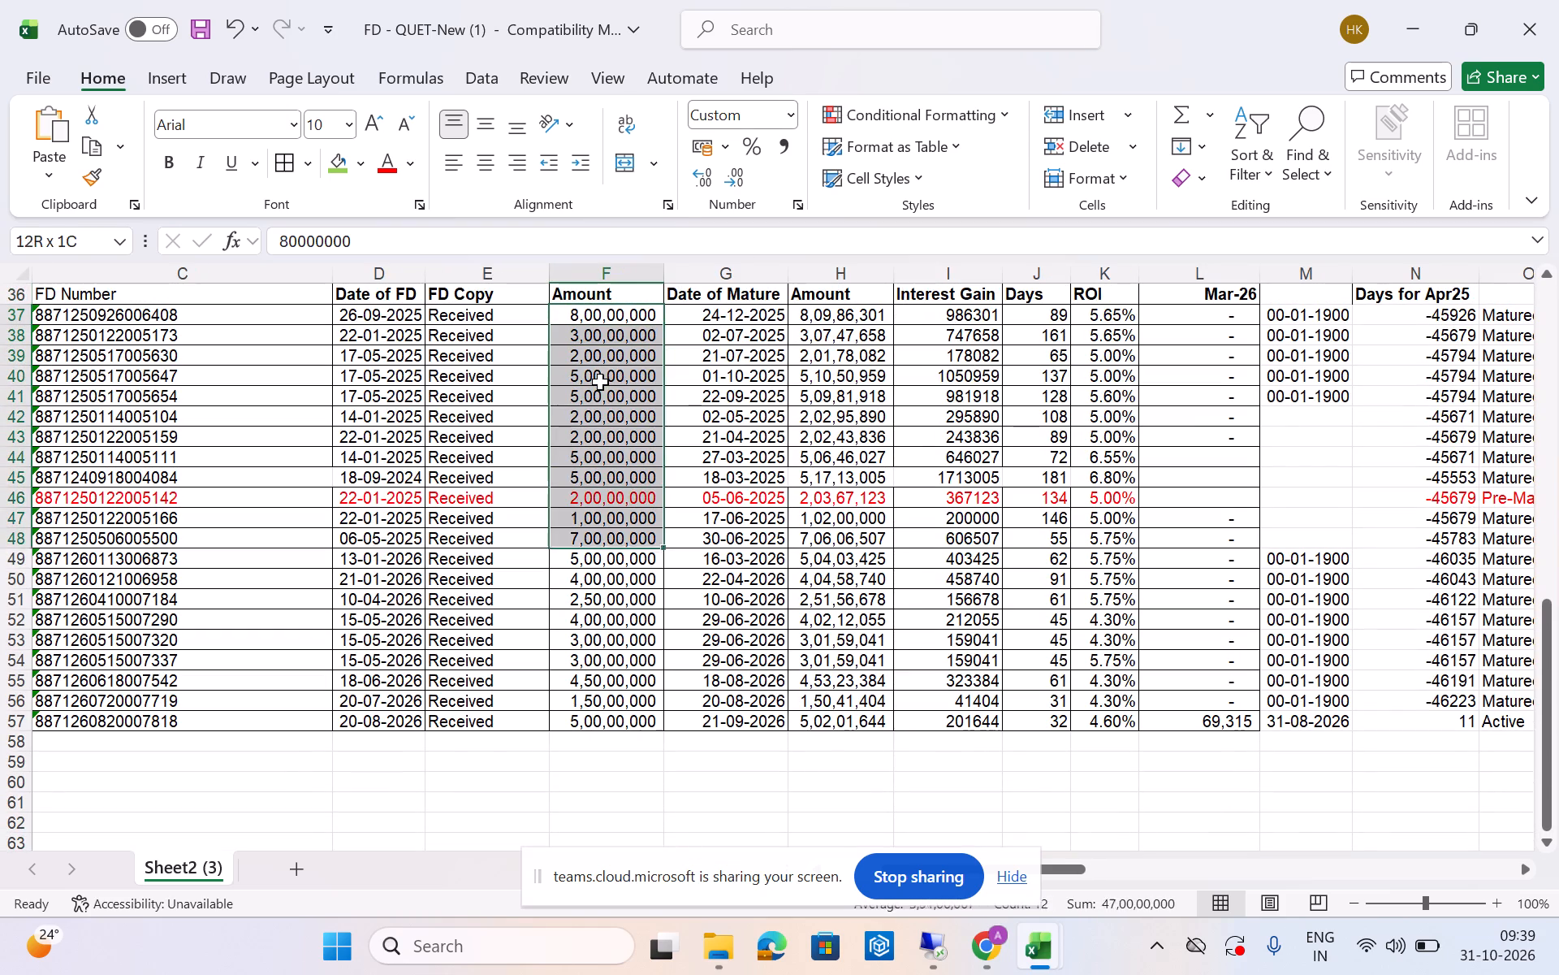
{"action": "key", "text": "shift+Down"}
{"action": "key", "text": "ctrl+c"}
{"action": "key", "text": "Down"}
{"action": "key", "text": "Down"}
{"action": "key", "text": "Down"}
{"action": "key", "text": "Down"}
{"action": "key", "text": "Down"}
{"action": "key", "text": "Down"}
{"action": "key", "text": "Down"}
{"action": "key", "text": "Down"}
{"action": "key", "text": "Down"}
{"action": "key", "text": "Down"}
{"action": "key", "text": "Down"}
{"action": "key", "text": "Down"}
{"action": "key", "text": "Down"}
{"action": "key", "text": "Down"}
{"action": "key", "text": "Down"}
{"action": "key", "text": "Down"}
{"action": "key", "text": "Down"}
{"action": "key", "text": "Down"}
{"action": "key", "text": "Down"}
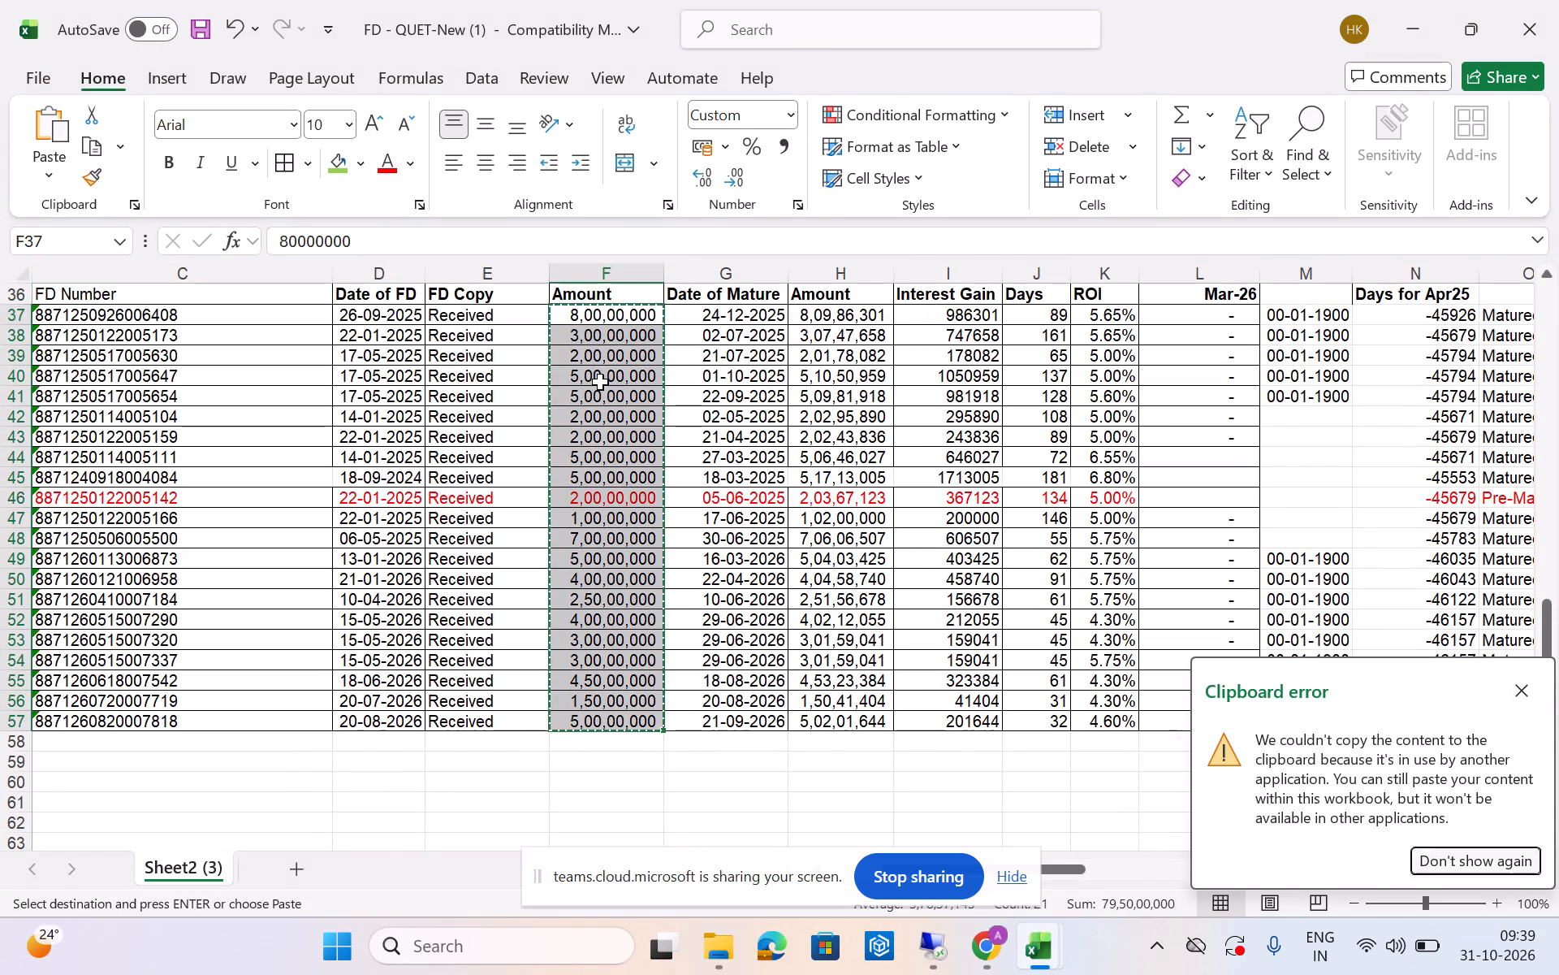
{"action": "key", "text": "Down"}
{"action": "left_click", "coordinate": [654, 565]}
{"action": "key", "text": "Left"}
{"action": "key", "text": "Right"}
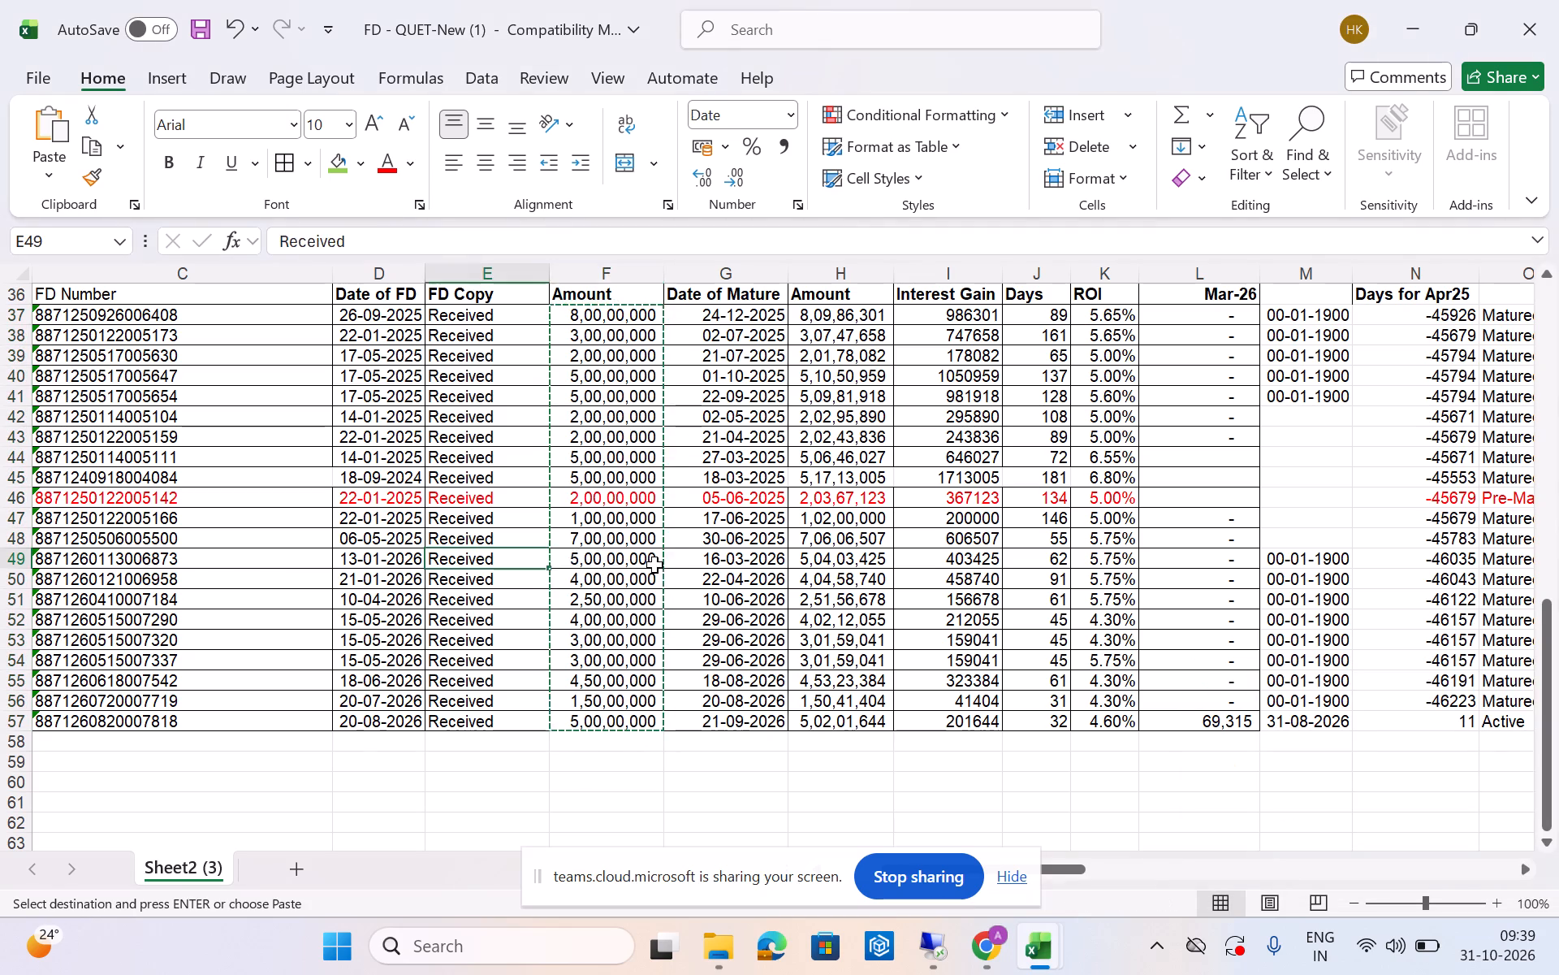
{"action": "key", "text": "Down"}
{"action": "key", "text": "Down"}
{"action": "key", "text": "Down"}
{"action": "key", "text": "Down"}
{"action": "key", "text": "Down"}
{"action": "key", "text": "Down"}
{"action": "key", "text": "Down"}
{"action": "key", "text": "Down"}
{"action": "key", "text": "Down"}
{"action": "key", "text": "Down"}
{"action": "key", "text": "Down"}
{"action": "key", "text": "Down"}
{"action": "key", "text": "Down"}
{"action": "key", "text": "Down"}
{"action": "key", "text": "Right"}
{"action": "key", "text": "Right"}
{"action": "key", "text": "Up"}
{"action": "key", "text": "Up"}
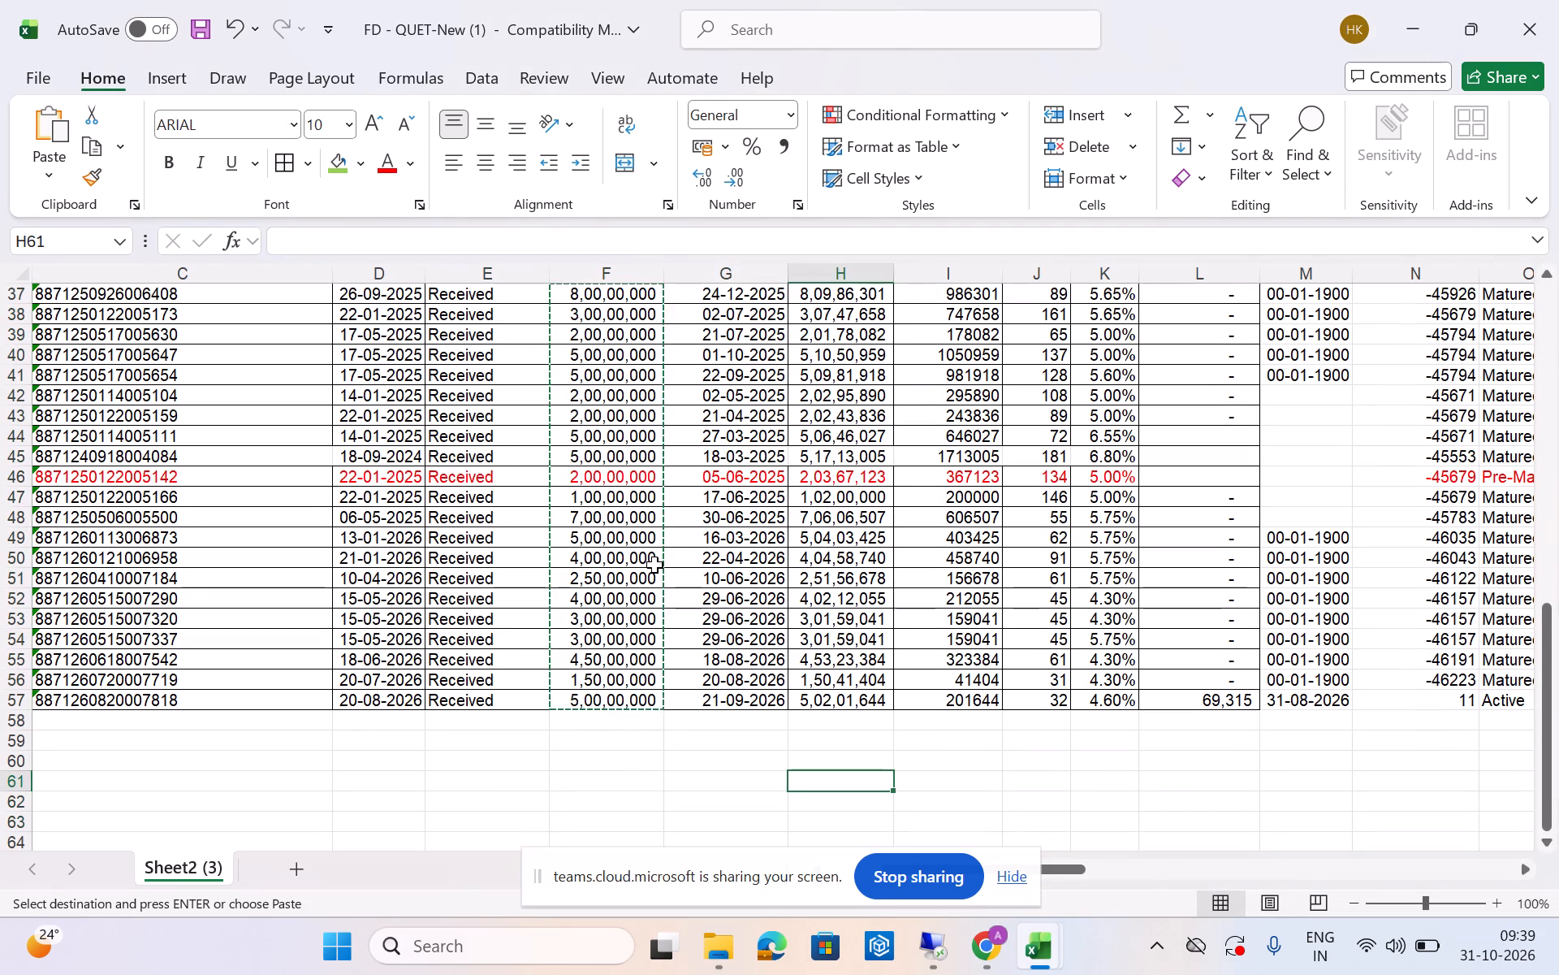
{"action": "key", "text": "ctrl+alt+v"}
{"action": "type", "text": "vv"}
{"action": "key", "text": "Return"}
Check the sum and count of the pasted deposit amounts in H61 to H81.
{"action": "key", "text": "Down"}
{"action": "key", "text": "Up"}
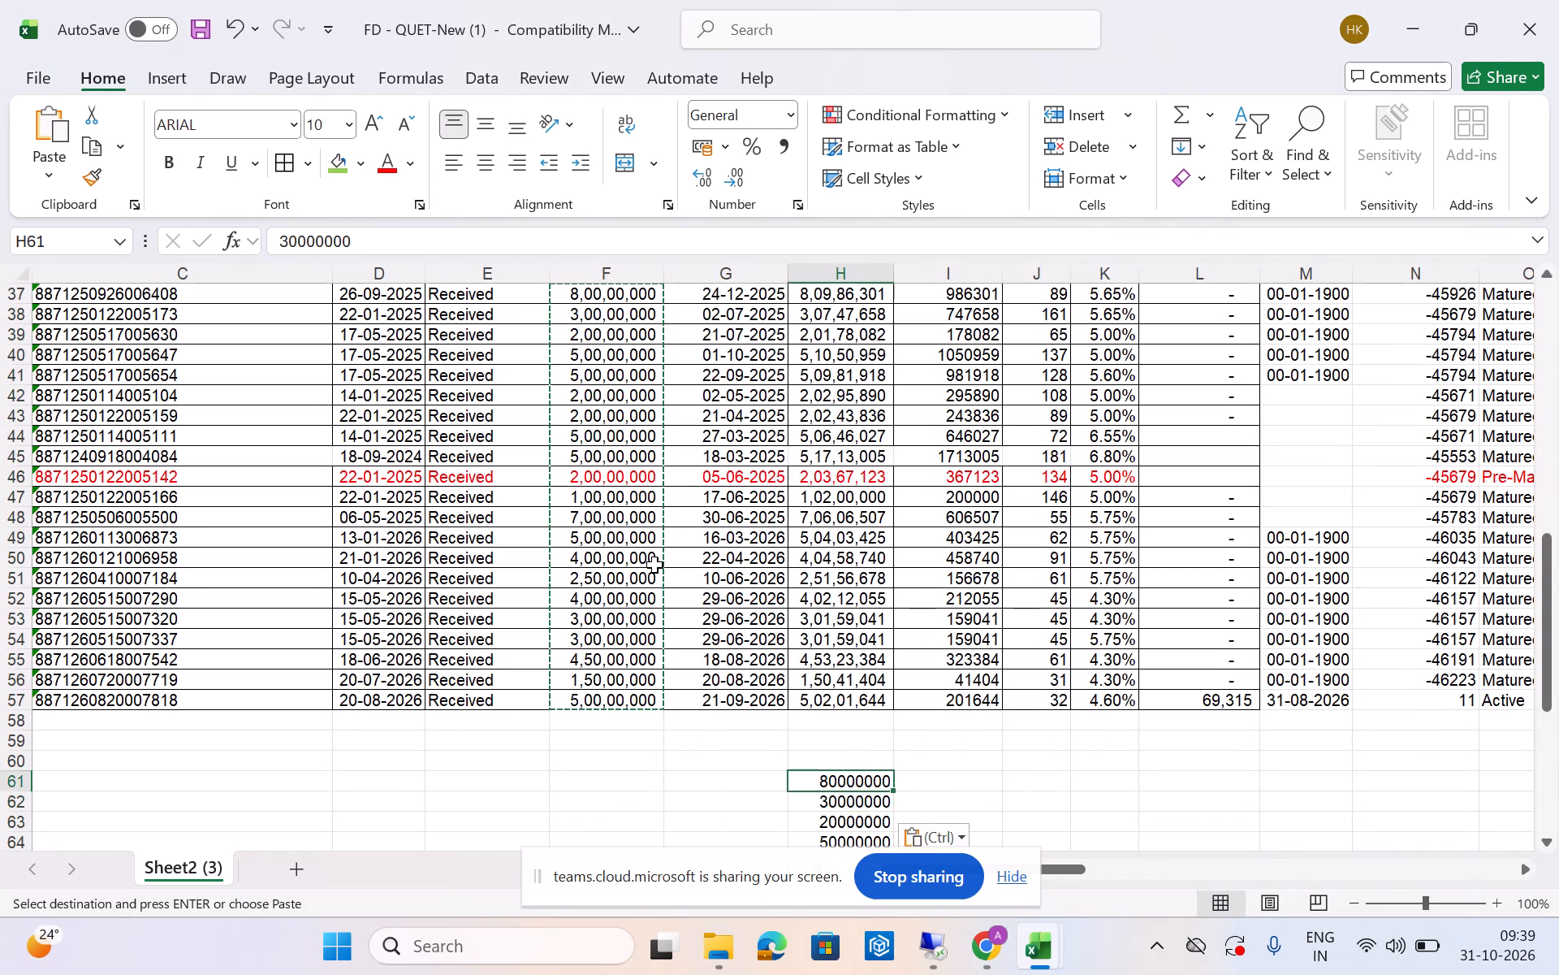
{"action": "key", "text": "shift+Down"}
{"action": "key", "text": "shift+Down"}
{"action": "key", "text": "shift+Down"}
{"action": "key", "text": "shift+Down"}
{"action": "key", "text": "shift+Down"}
{"action": "key", "text": "shift+Down"}
{"action": "key", "text": "shift+Down"}
{"action": "key", "text": "shift+Down"}
{"action": "key", "text": "shift+Down"}
{"action": "key", "text": "shift+Down"}
{"action": "key", "text": "shift+Down"}
{"action": "key", "text": "shift+Down"}
{"action": "key", "text": "shift+Down"}
{"action": "key", "text": "shift+Down"}
{"action": "key", "text": "shift+Down"}
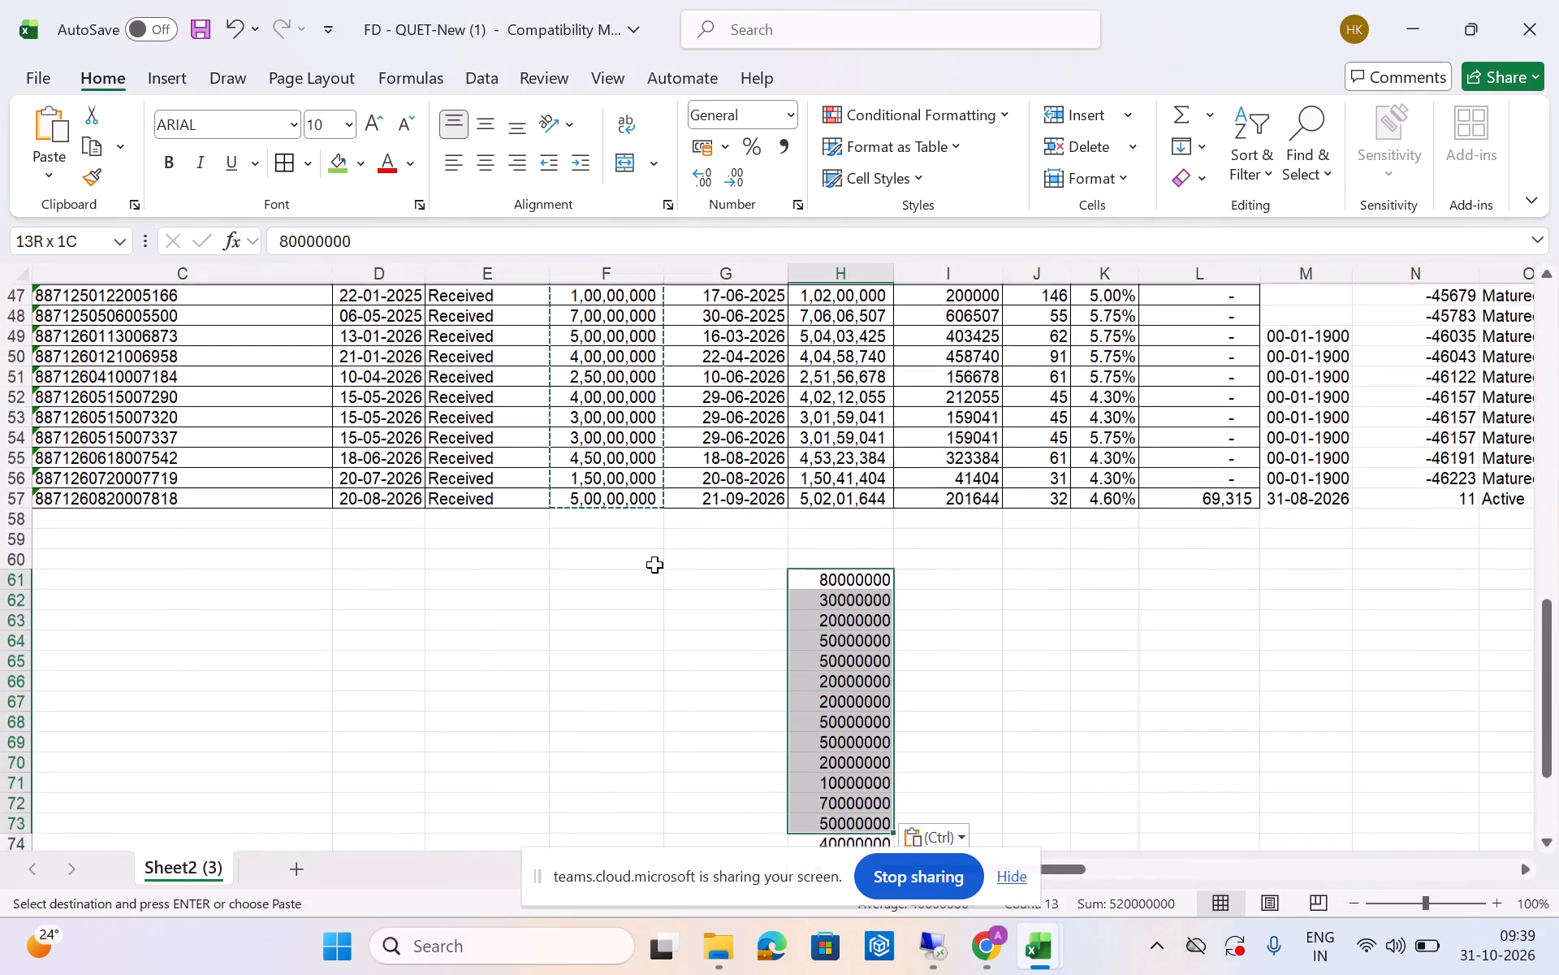
{"action": "key", "text": "shift+Down"}
{"action": "key", "text": "shift+Down"}
{"action": "key", "text": "shift+Down"}
{"action": "key", "text": "shift+Down"}
{"action": "key", "text": "shift+Down"}
{"action": "key", "text": "shift+Down"}
{"action": "key", "text": "shift+Down"}
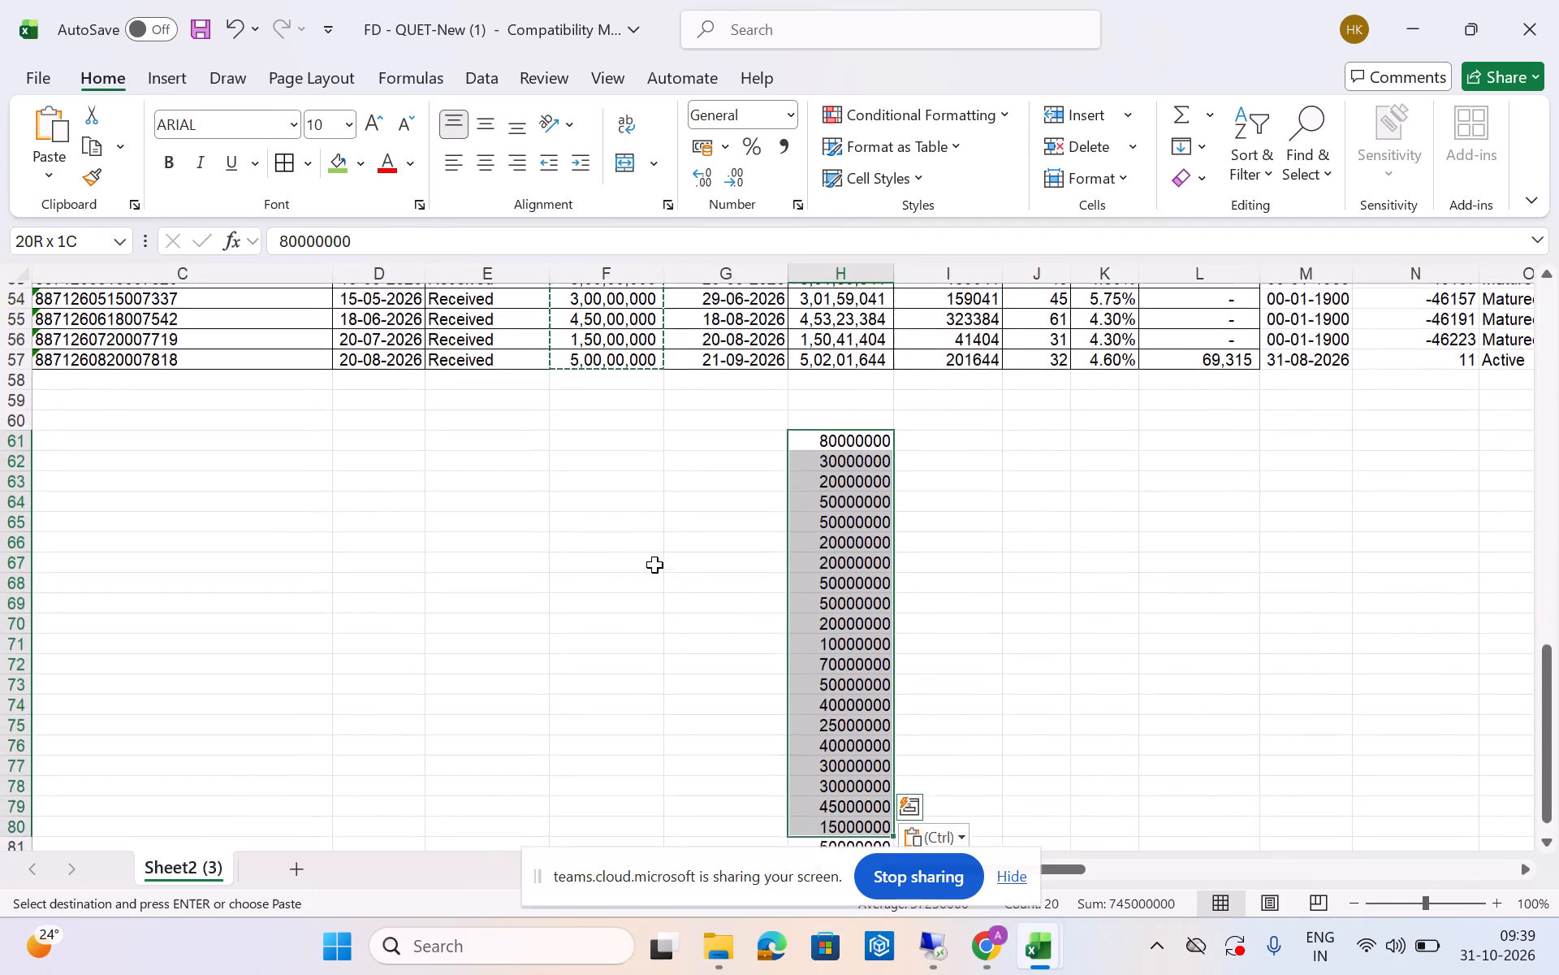
{"action": "key", "text": "shift+Down"}
{"action": "key", "text": "shift+Down"}
{"action": "key", "text": "shift+Up"}
{"action": "key", "text": "shift+Up"}
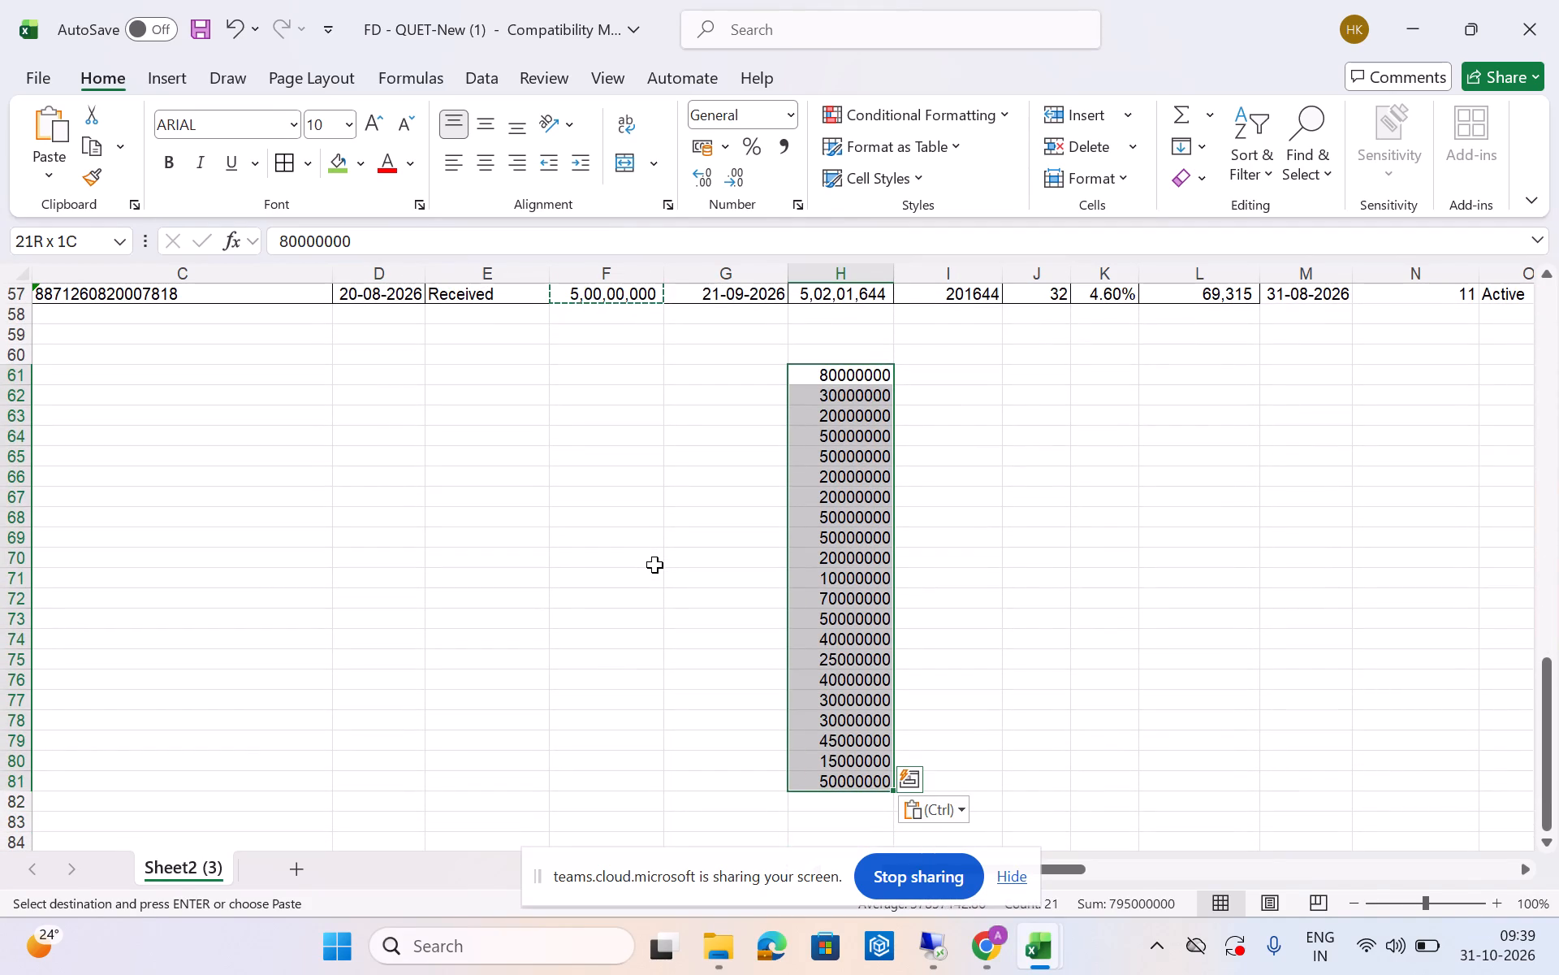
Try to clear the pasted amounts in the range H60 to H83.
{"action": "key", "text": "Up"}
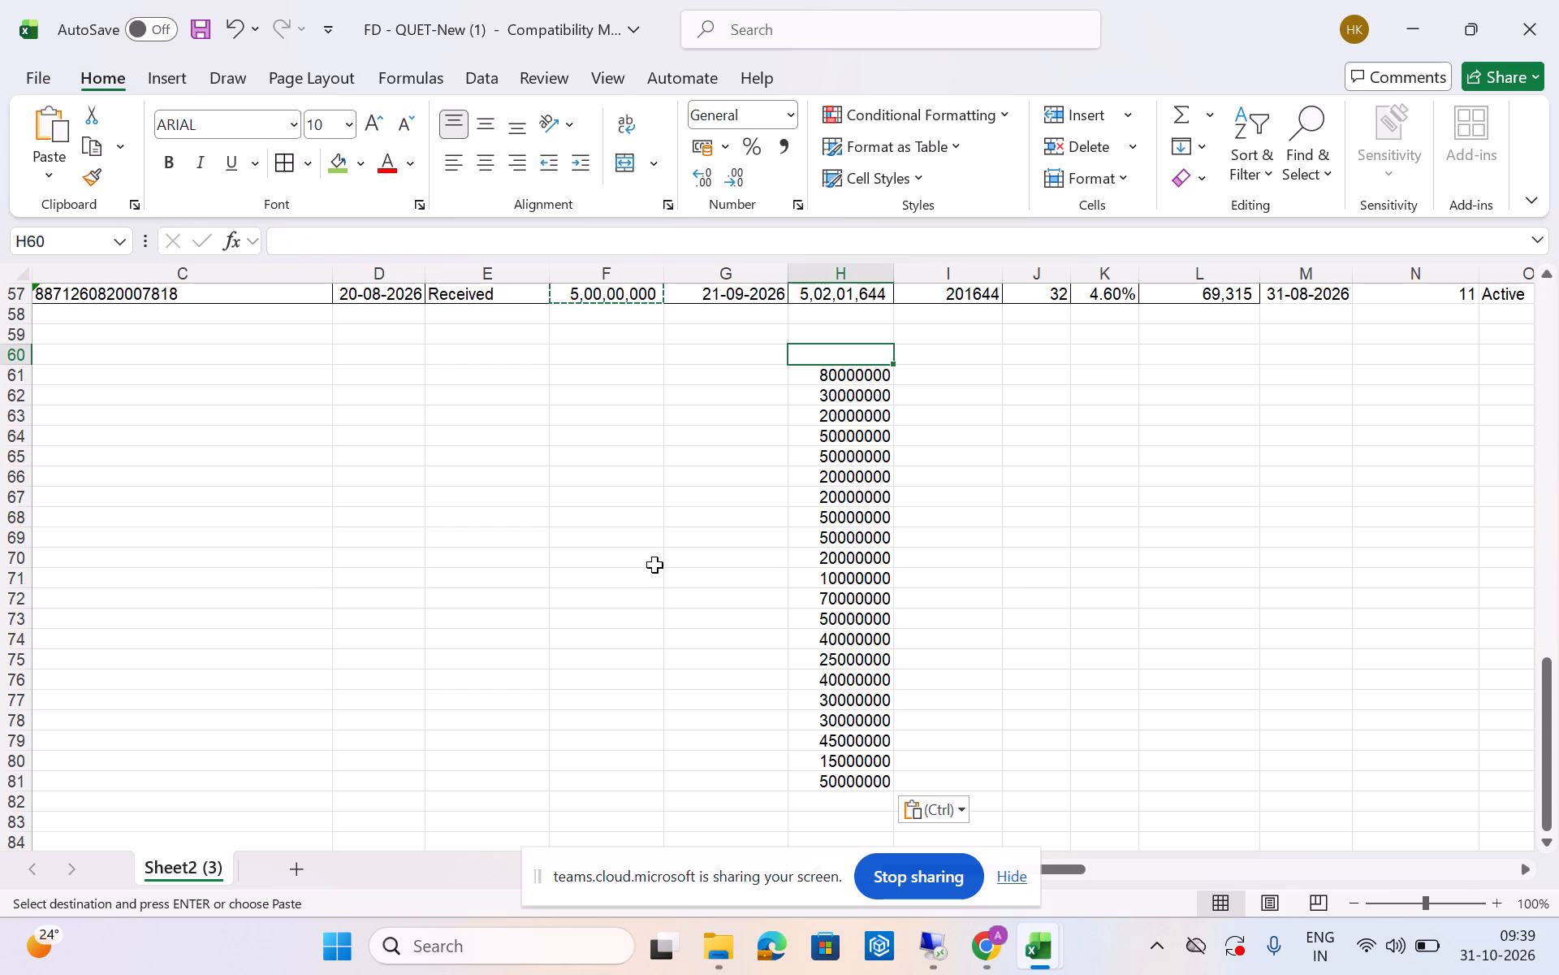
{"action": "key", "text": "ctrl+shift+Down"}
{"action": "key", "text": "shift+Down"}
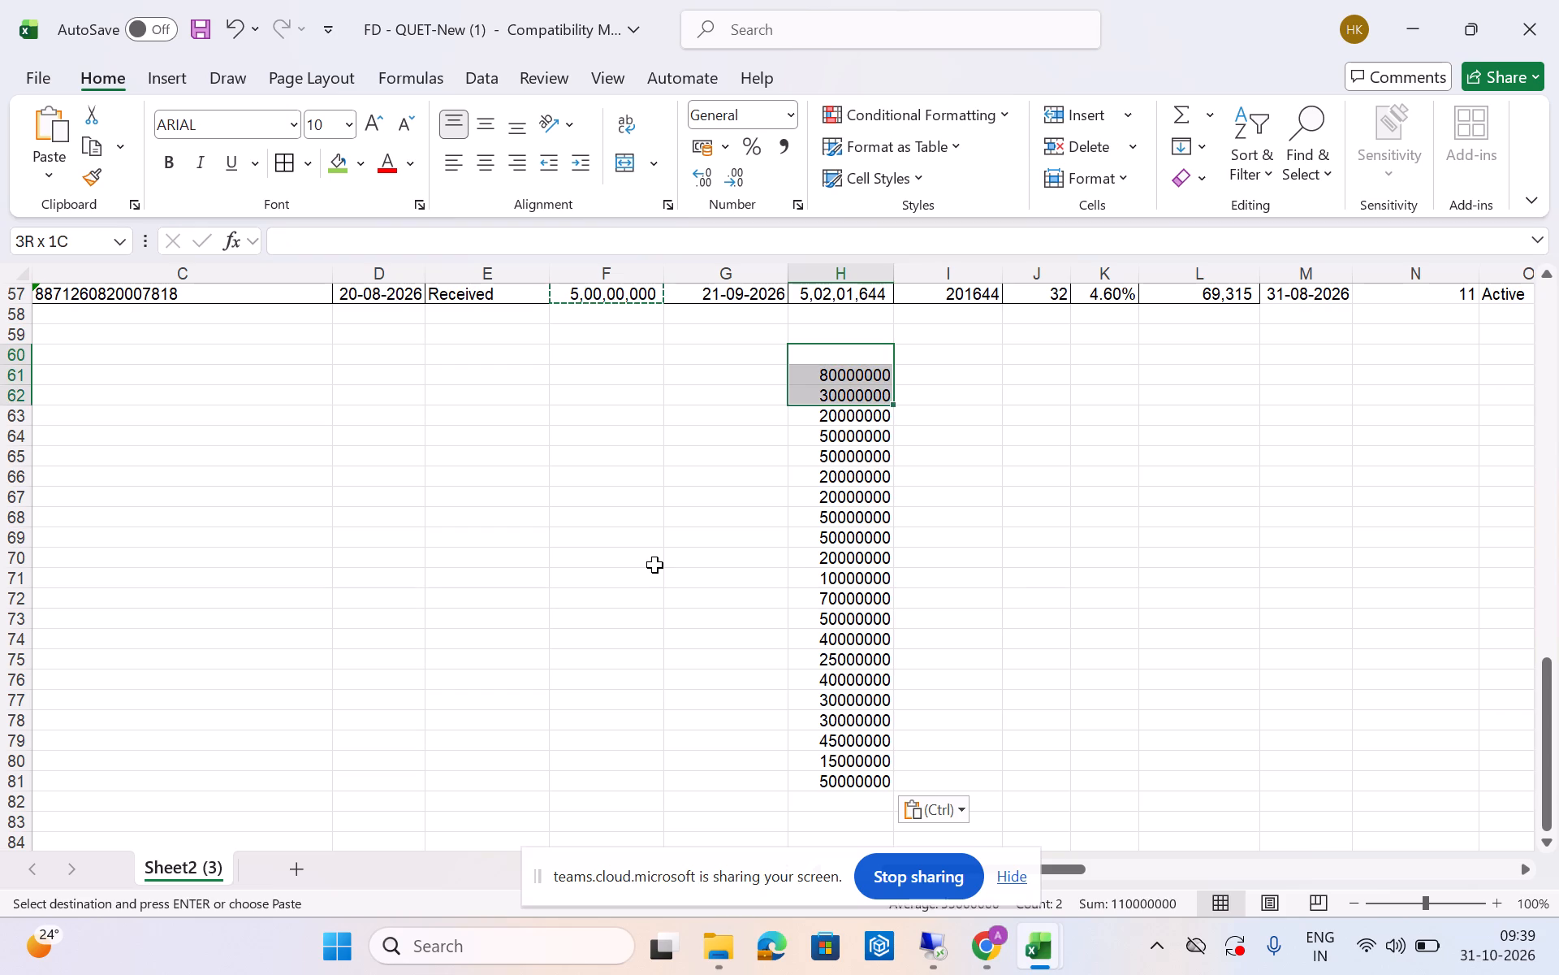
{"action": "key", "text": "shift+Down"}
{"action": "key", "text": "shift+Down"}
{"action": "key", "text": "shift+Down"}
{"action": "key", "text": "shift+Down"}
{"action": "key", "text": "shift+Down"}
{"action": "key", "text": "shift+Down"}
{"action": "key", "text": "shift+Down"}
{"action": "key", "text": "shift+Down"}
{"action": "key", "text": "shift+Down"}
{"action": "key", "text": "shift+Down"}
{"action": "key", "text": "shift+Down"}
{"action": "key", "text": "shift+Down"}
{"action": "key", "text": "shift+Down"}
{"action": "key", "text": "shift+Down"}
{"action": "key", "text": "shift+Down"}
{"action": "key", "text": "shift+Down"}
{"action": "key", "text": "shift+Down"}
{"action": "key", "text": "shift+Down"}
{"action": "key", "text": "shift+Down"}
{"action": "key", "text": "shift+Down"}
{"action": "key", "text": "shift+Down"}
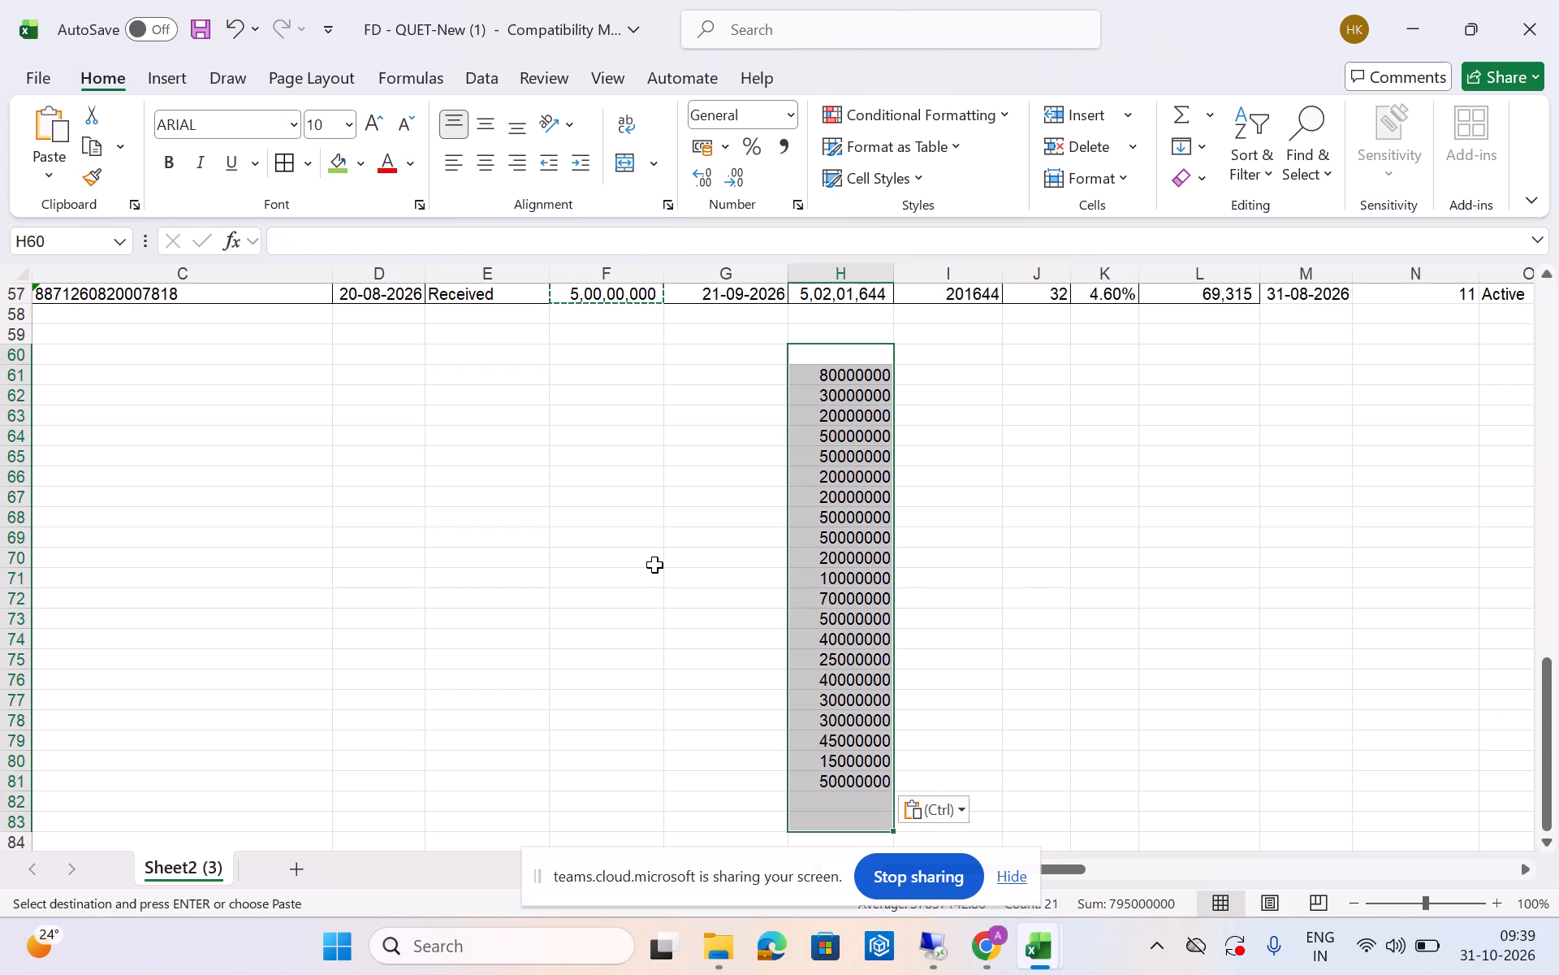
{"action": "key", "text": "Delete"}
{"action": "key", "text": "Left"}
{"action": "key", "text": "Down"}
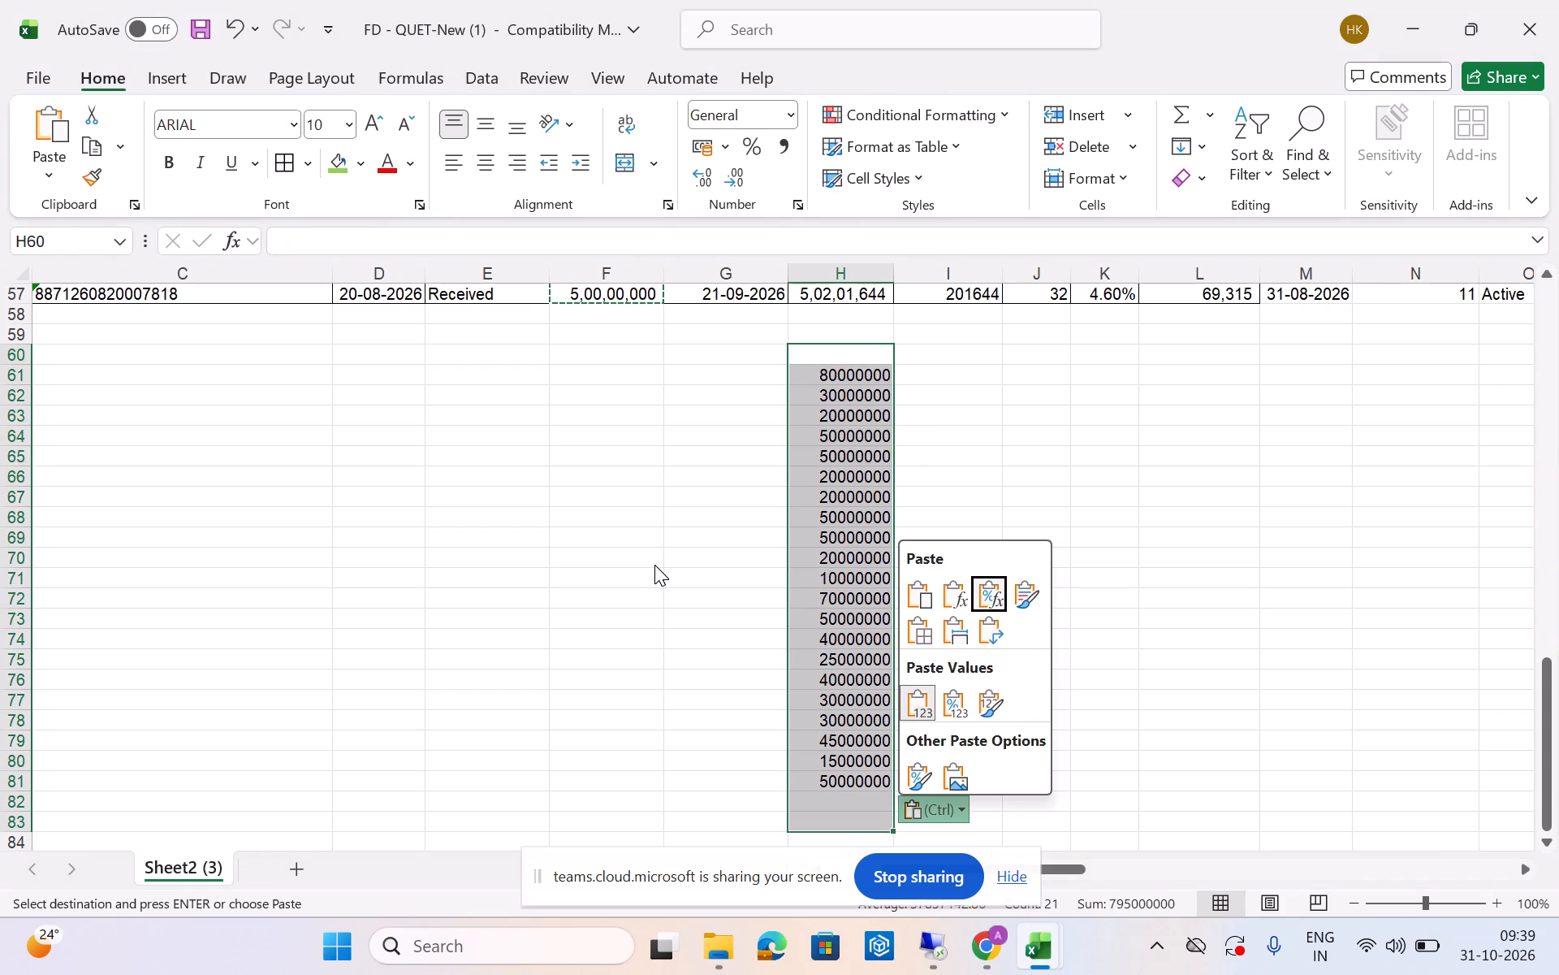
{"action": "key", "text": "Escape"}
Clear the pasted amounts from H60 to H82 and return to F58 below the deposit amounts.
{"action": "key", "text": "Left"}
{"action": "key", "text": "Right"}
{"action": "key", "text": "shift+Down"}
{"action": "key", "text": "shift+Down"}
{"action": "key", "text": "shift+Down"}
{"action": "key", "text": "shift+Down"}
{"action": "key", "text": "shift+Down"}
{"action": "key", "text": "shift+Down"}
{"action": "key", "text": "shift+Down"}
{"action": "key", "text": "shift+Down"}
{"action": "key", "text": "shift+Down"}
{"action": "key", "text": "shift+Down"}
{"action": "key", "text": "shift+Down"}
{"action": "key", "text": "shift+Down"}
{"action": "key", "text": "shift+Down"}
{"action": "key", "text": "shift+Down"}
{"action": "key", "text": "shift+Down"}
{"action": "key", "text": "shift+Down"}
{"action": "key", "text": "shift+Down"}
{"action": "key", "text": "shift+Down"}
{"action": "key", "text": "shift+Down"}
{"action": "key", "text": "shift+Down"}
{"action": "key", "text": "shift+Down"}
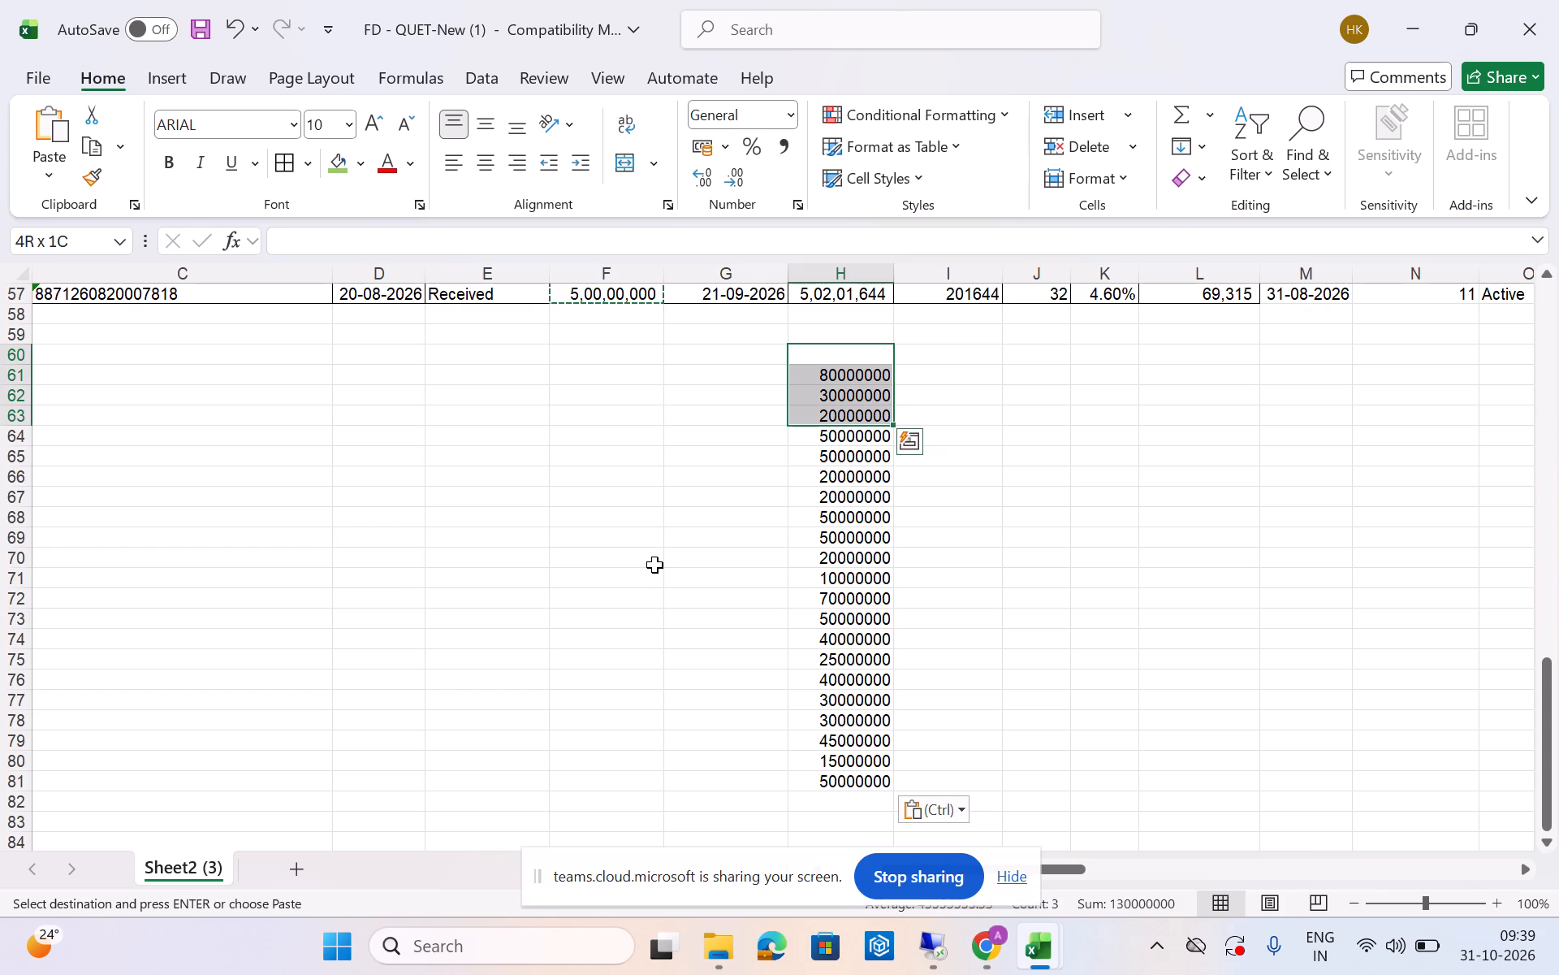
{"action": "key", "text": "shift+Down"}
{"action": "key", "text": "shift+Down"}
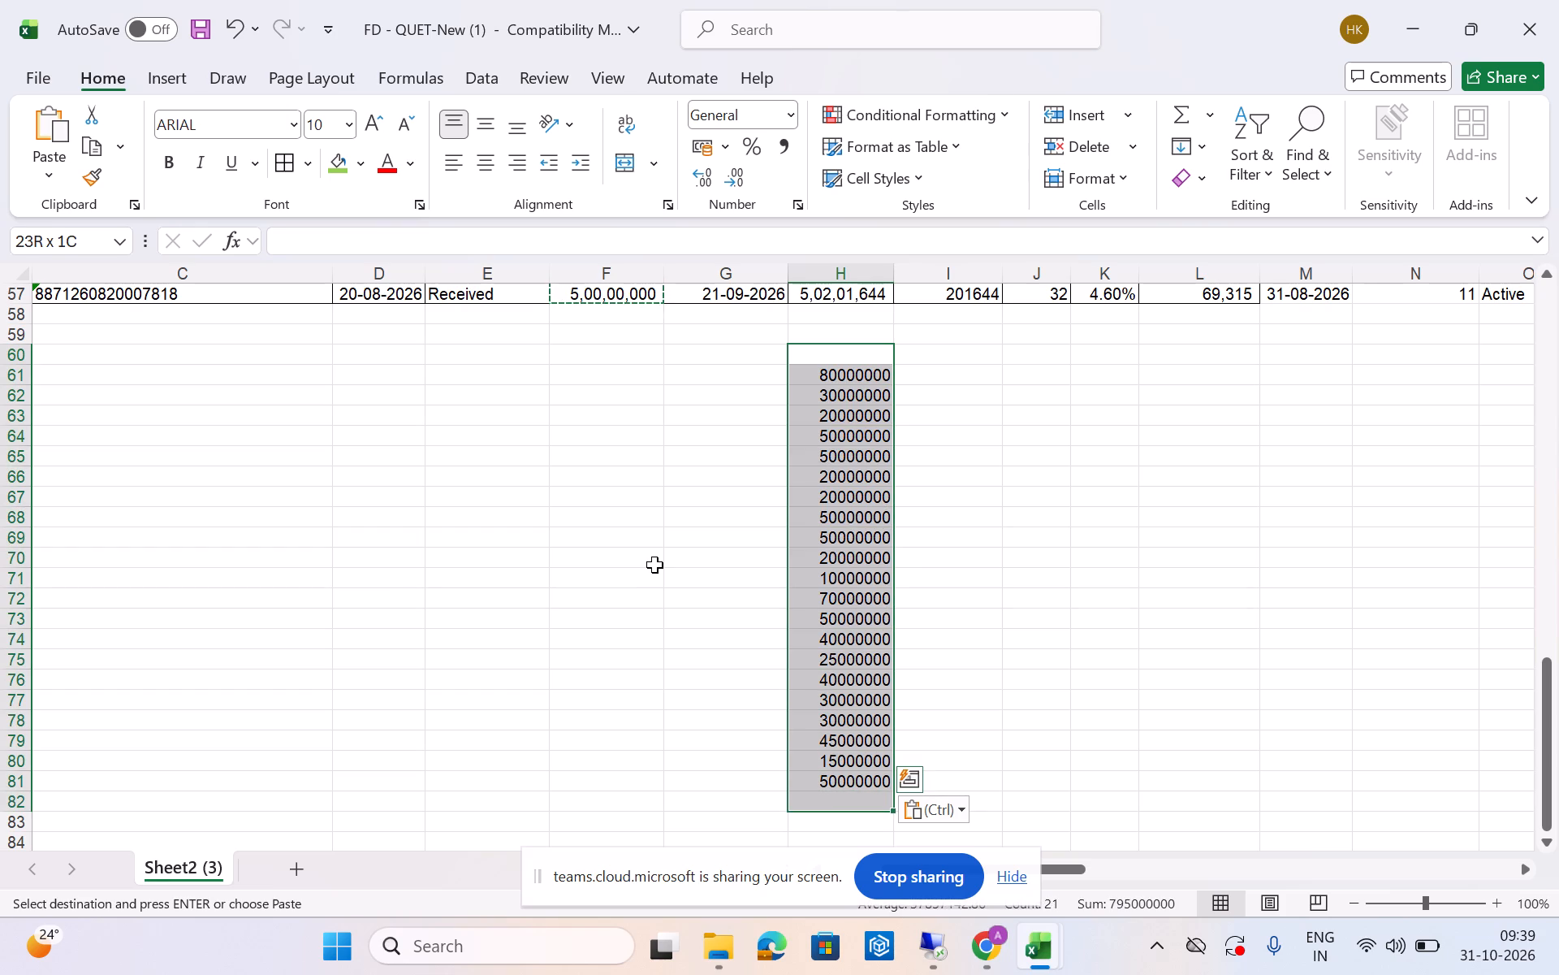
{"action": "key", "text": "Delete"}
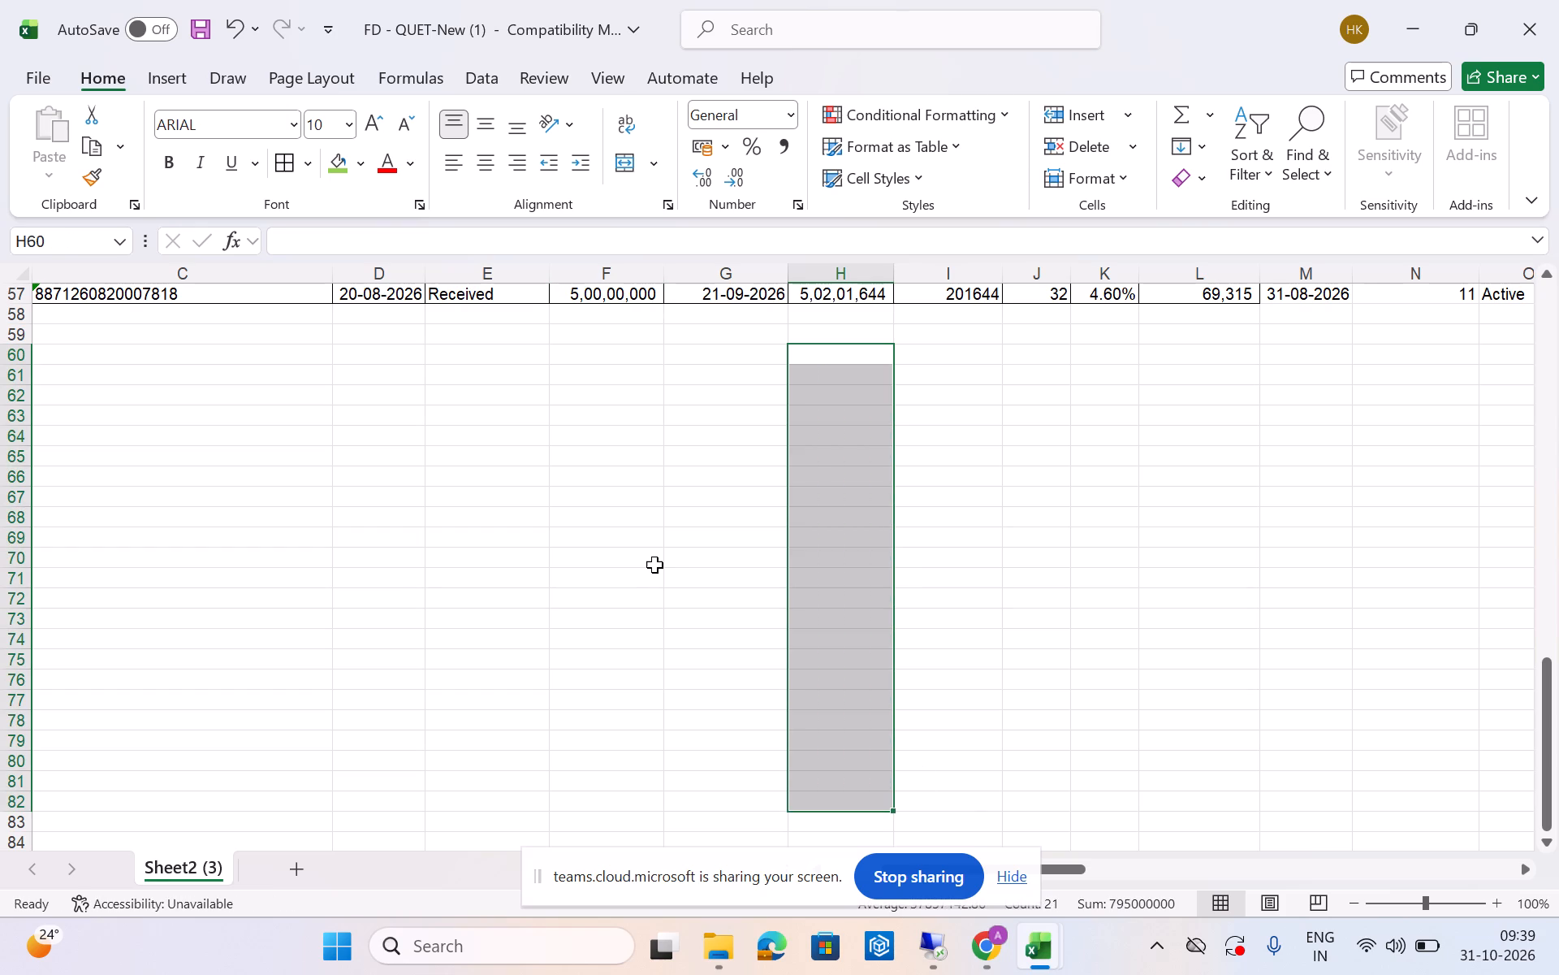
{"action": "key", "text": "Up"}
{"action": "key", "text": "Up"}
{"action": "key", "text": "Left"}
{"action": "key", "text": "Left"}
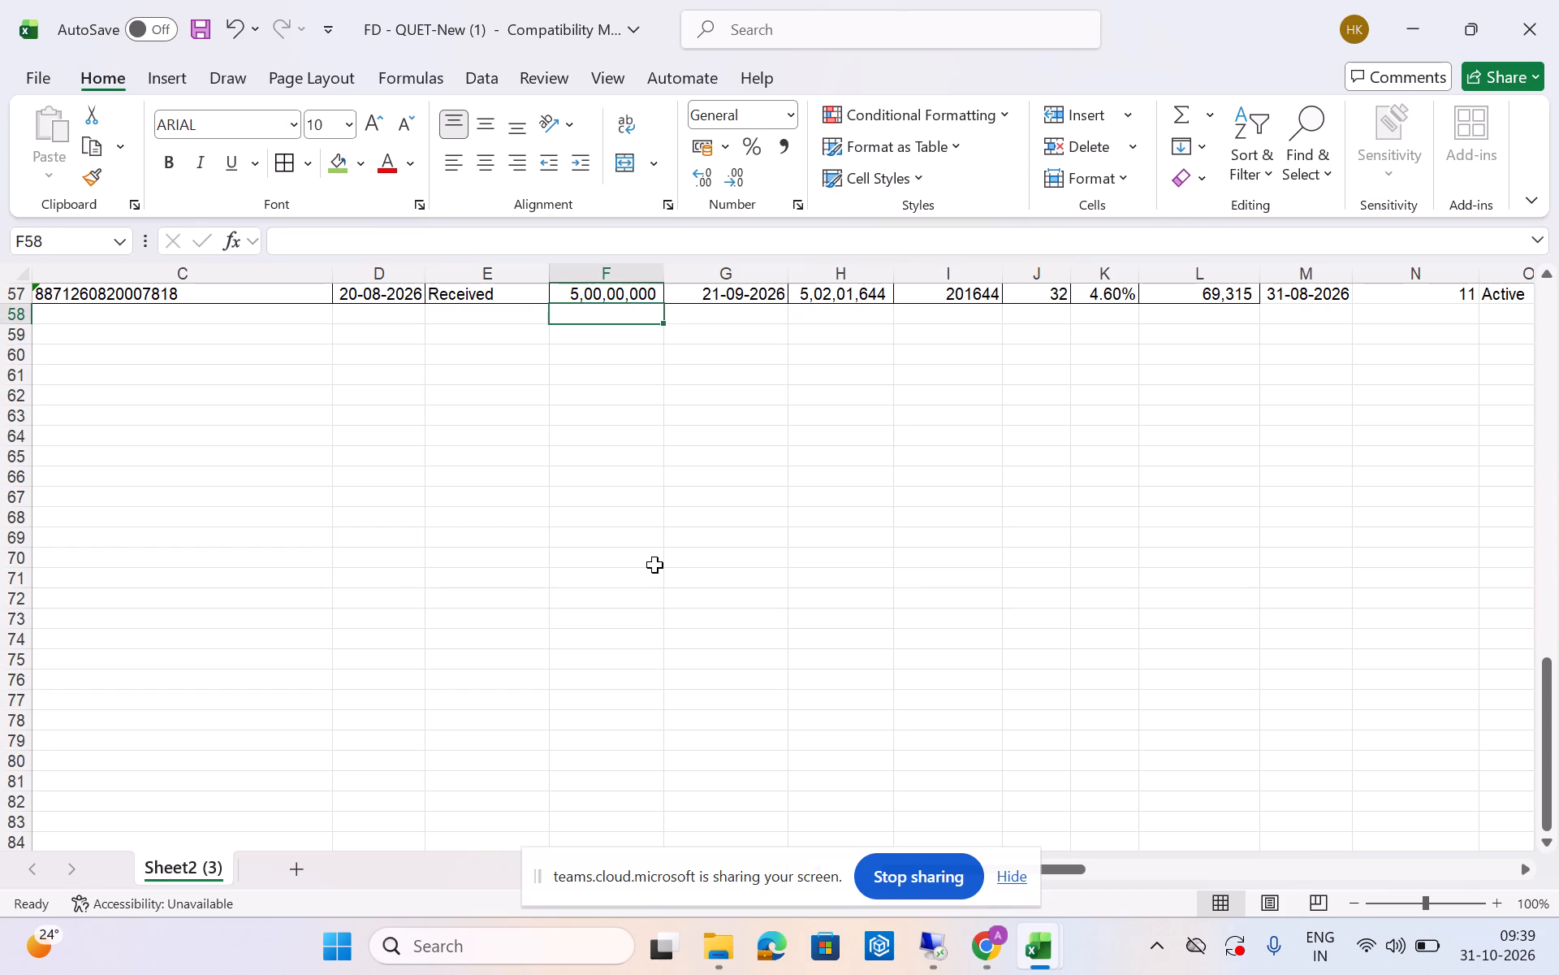
Look back over the DBS deposit amounts in column F and up to the deposit table above them.
{"action": "key", "text": "Up"}
{"action": "key", "text": "Up"}
{"action": "key", "text": "Up"}
{"action": "key", "text": "Up"}
{"action": "key", "text": "Up"}
{"action": "key", "text": "Up"}
{"action": "key", "text": "Up"}
{"action": "key", "text": "Up"}
{"action": "key", "text": "Up"}
{"action": "key", "text": "Up"}
{"action": "key", "text": "Up"}
{"action": "key", "text": "Up"}
{"action": "key", "text": "Up"}
{"action": "key", "text": "Up"}
{"action": "key", "text": "Up"}
{"action": "key", "text": "Up"}
{"action": "key", "text": "Up"}
{"action": "key", "text": "Up"}
{"action": "key", "text": "Up"}
{"action": "key", "text": "Up"}
{"action": "key", "text": "Up"}
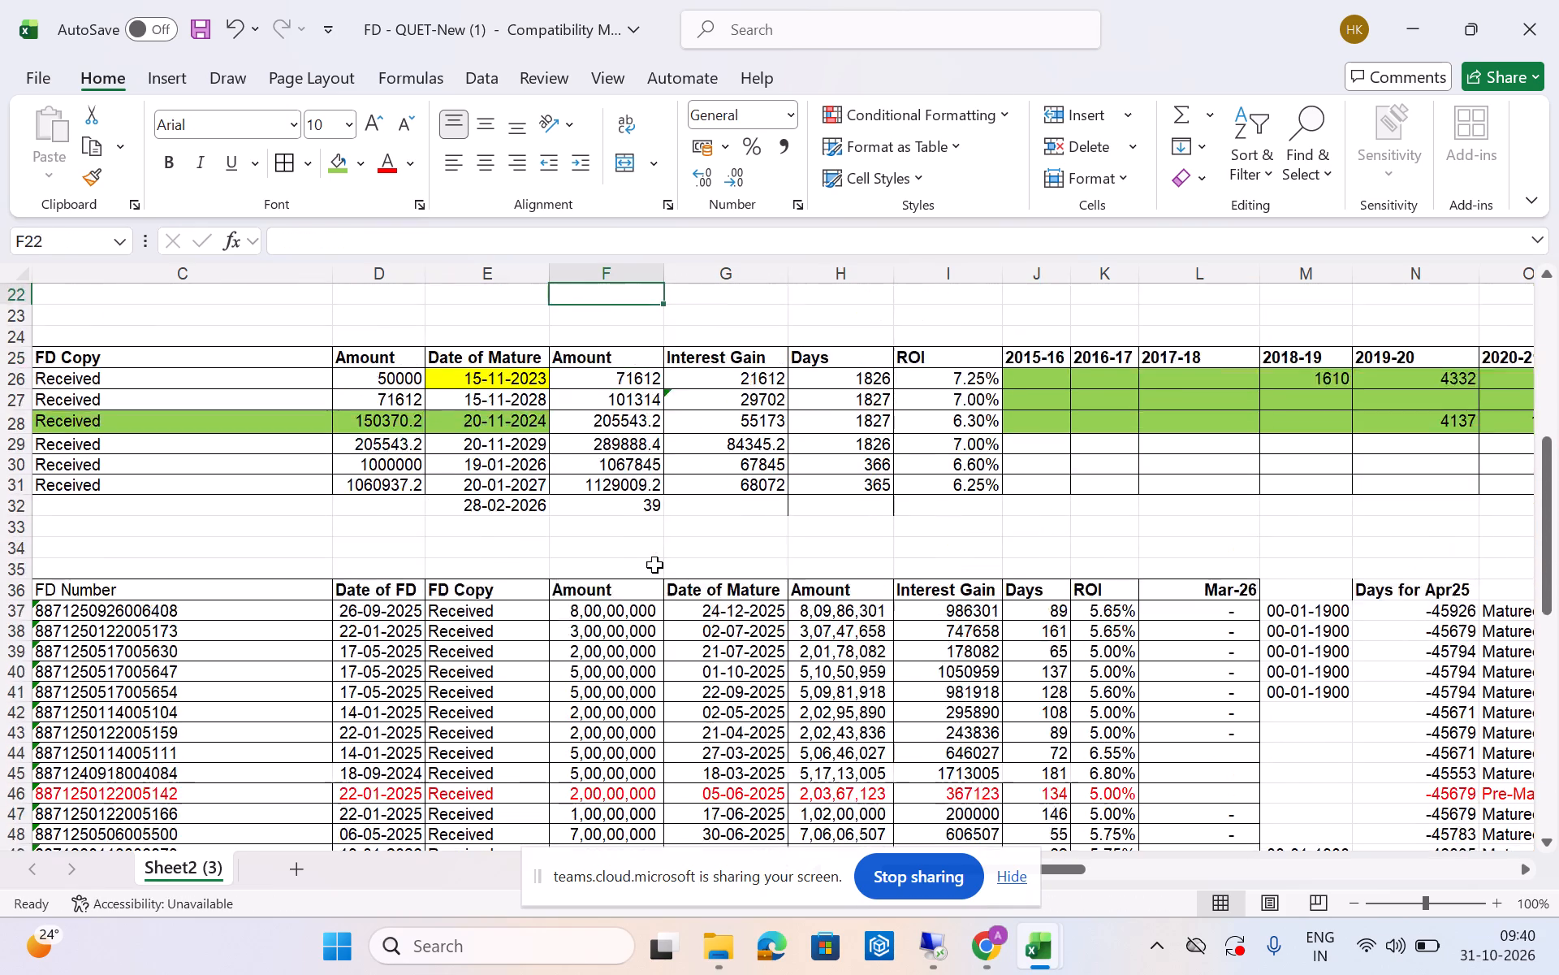
Examine the interest gains in rows 26 to 31 and the first DBS maturity dates in G37 to G39.
{"action": "key", "text": "Down"}
{"action": "key", "text": "Down"}
{"action": "key", "text": "Down"}
{"action": "key", "text": "Down"}
{"action": "key", "text": "Right"}
{"action": "key", "text": "Down"}
{"action": "key", "text": "Down"}
{"action": "key", "text": "Down"}
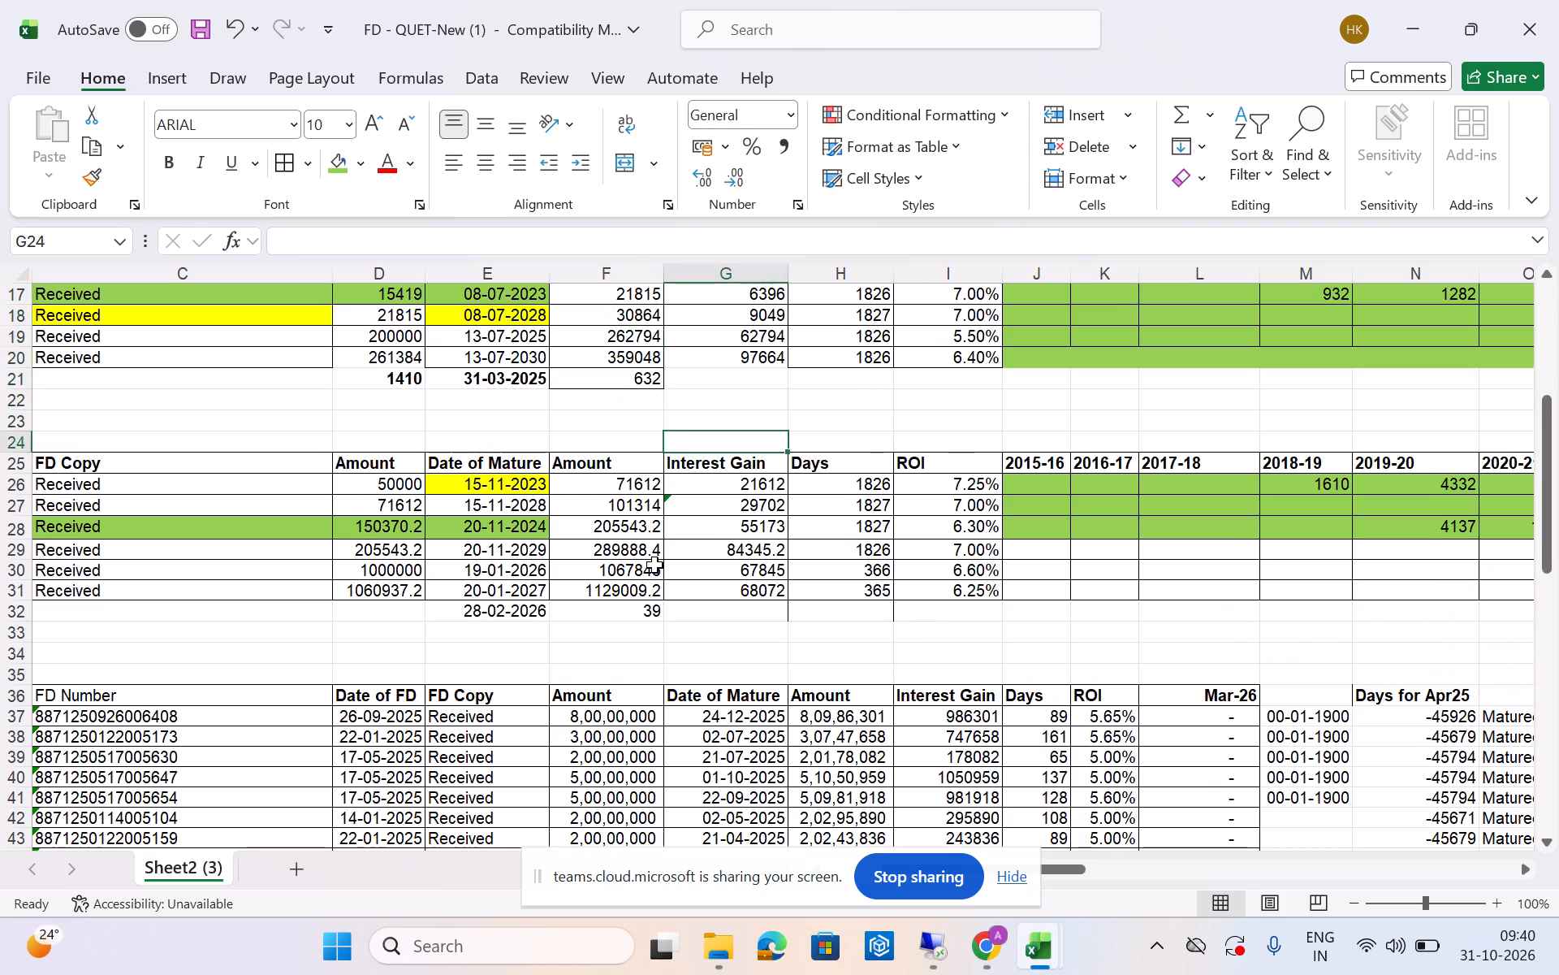
{"action": "key", "text": "Down"}
{"action": "key", "text": "Down"}
{"action": "key", "text": "Down"}
{"action": "key", "text": "Down"}
{"action": "key", "text": "Down"}
{"action": "key", "text": "Down"}
{"action": "key", "text": "Down"}
{"action": "key", "text": "Down"}
{"action": "key", "text": "Down"}
{"action": "key", "text": "Down"}
{"action": "key", "text": "Down"}
{"action": "key", "text": "Down"}
{"action": "key", "text": "Down"}
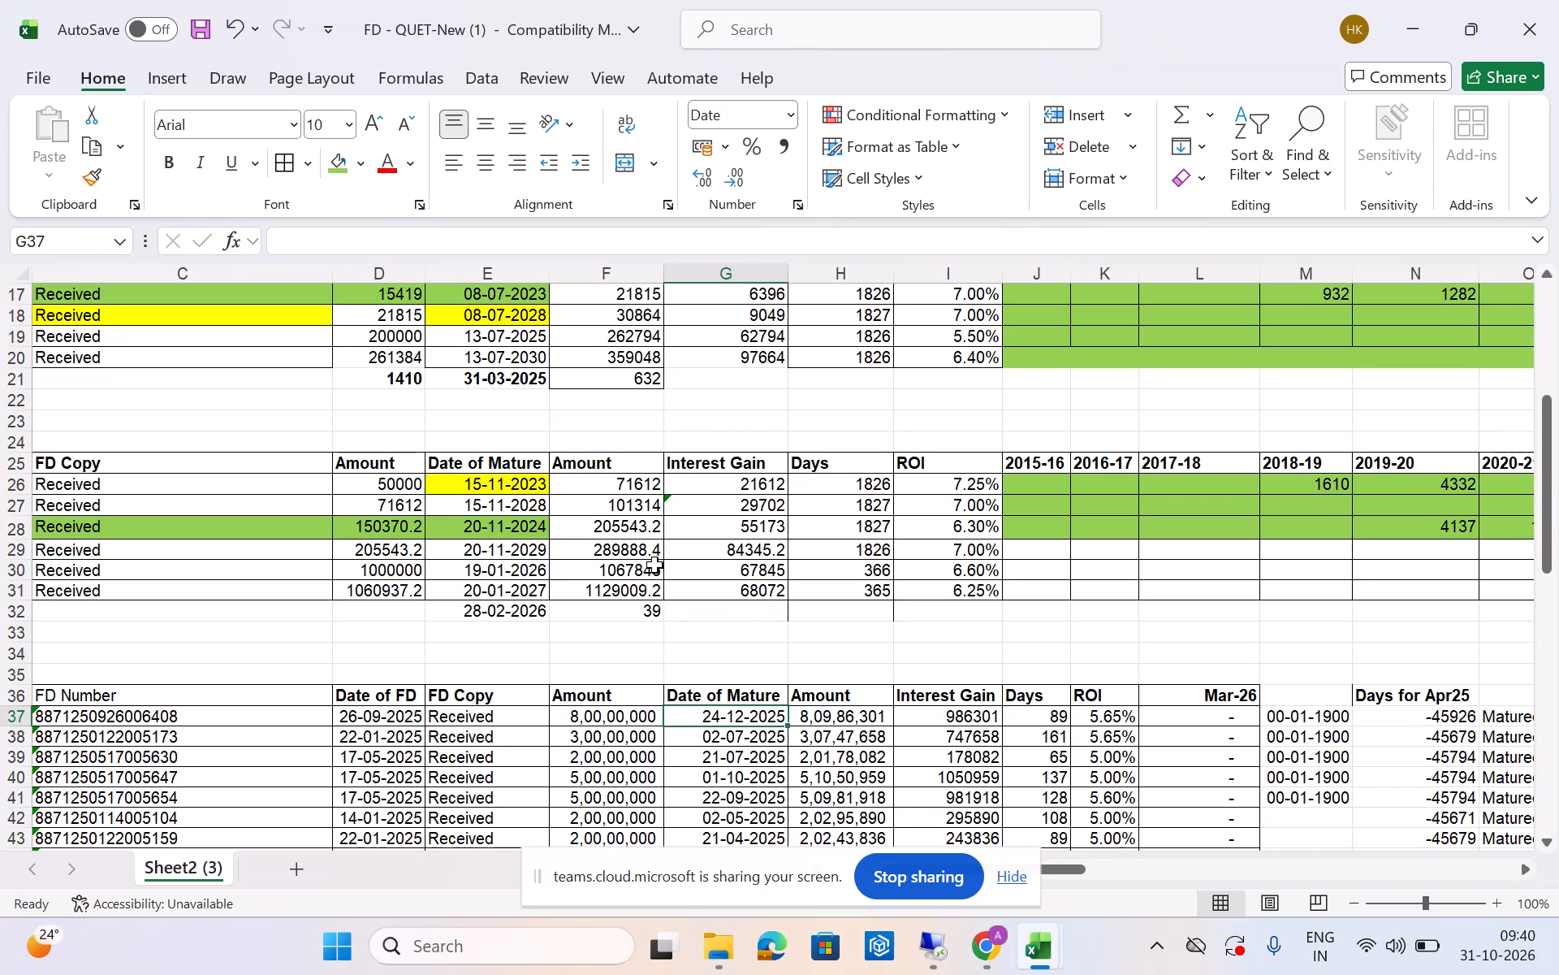
{"action": "key", "text": "Down"}
{"action": "key", "text": "Down"}
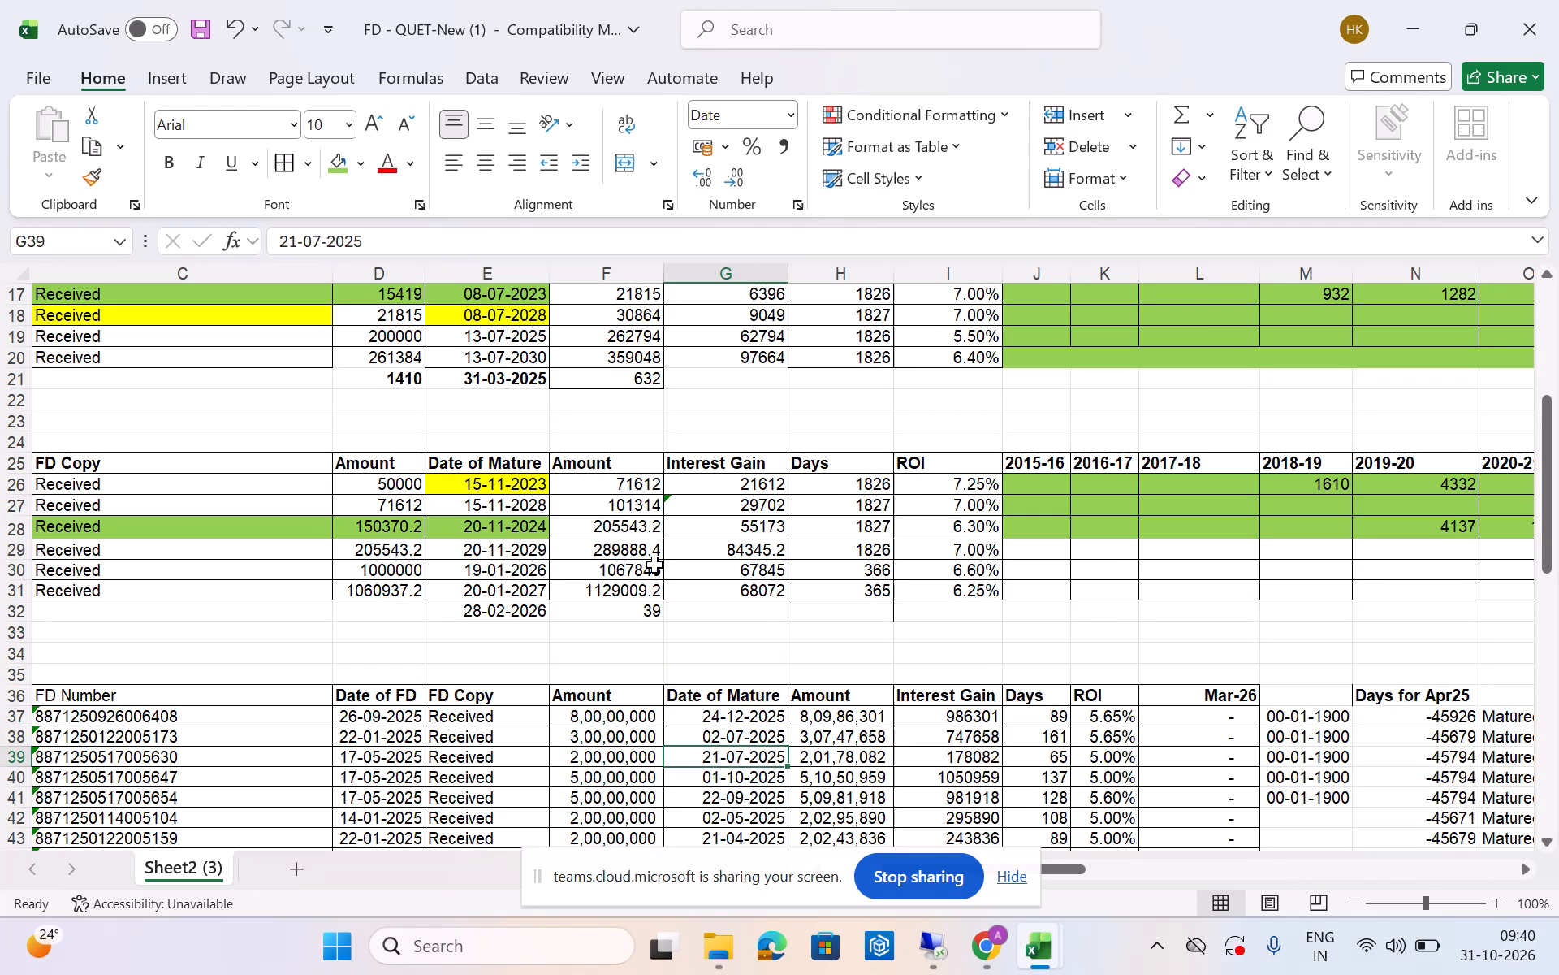
Inspect the maturity date and the interest gain formula of the green-highlighted deposit in row 28.
{"action": "key", "text": "Up"}
{"action": "key", "text": "Up"}
{"action": "key", "text": "Up"}
{"action": "key", "text": "Up"}
{"action": "key", "text": "Up"}
{"action": "key", "text": "Up"}
{"action": "key", "text": "Up"}
{"action": "key", "text": "Up"}
{"action": "key", "text": "Up"}
{"action": "key", "text": "Up"}
{"action": "key", "text": "Up"}
{"action": "key", "text": "Left"}
{"action": "key", "text": "Left"}
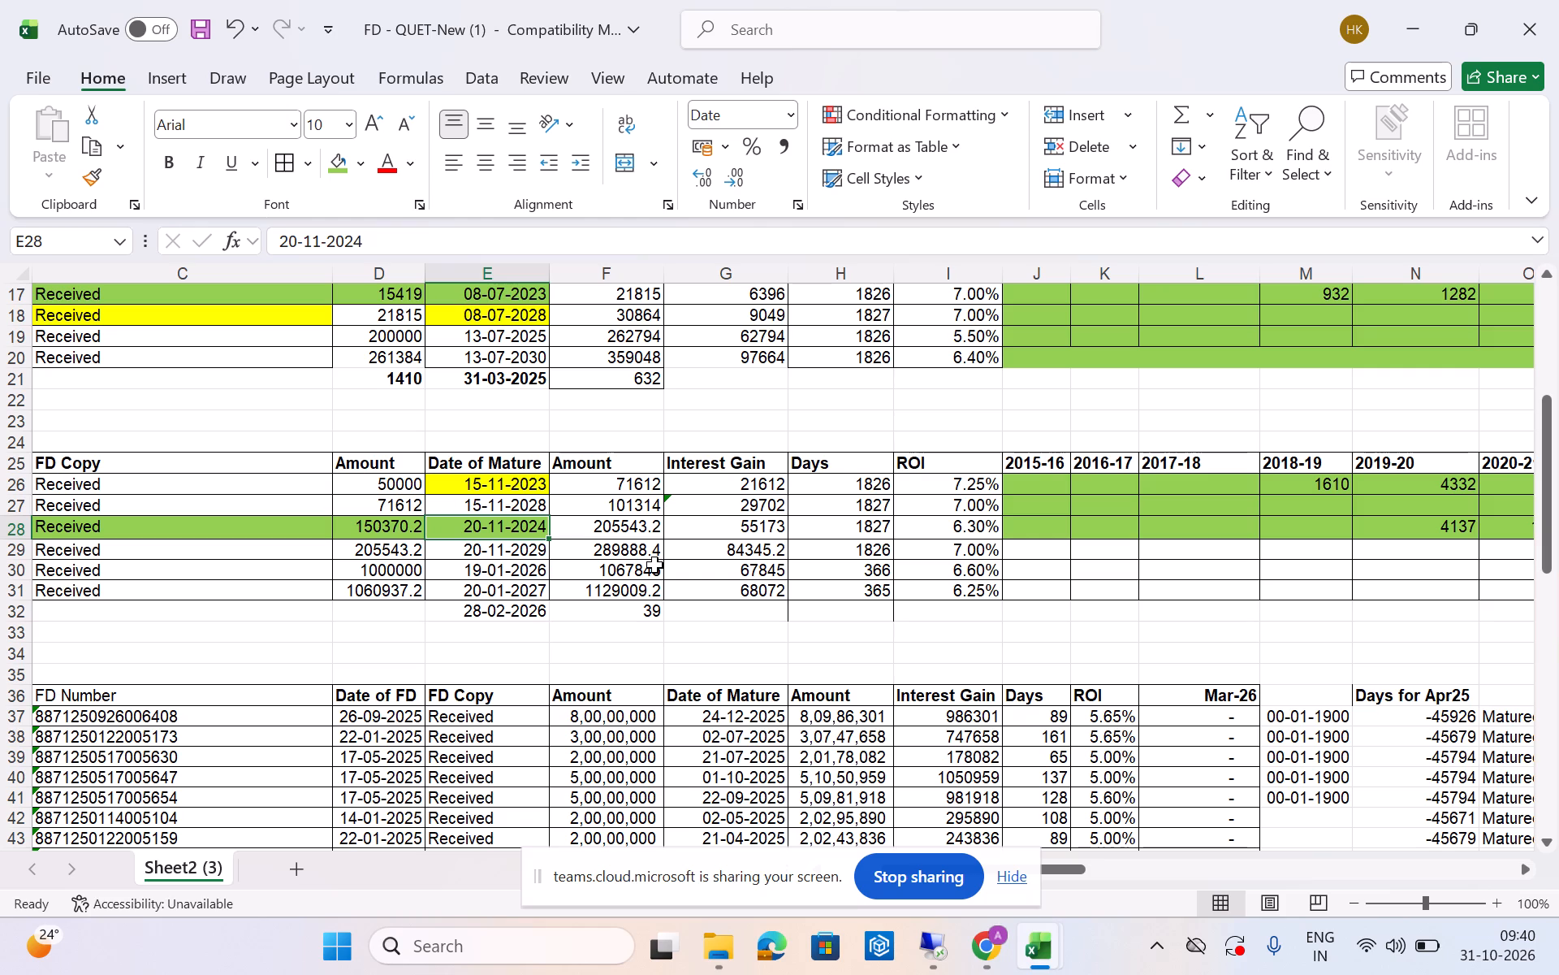
{"action": "key", "text": "Right"}
{"action": "key", "text": "Right"}
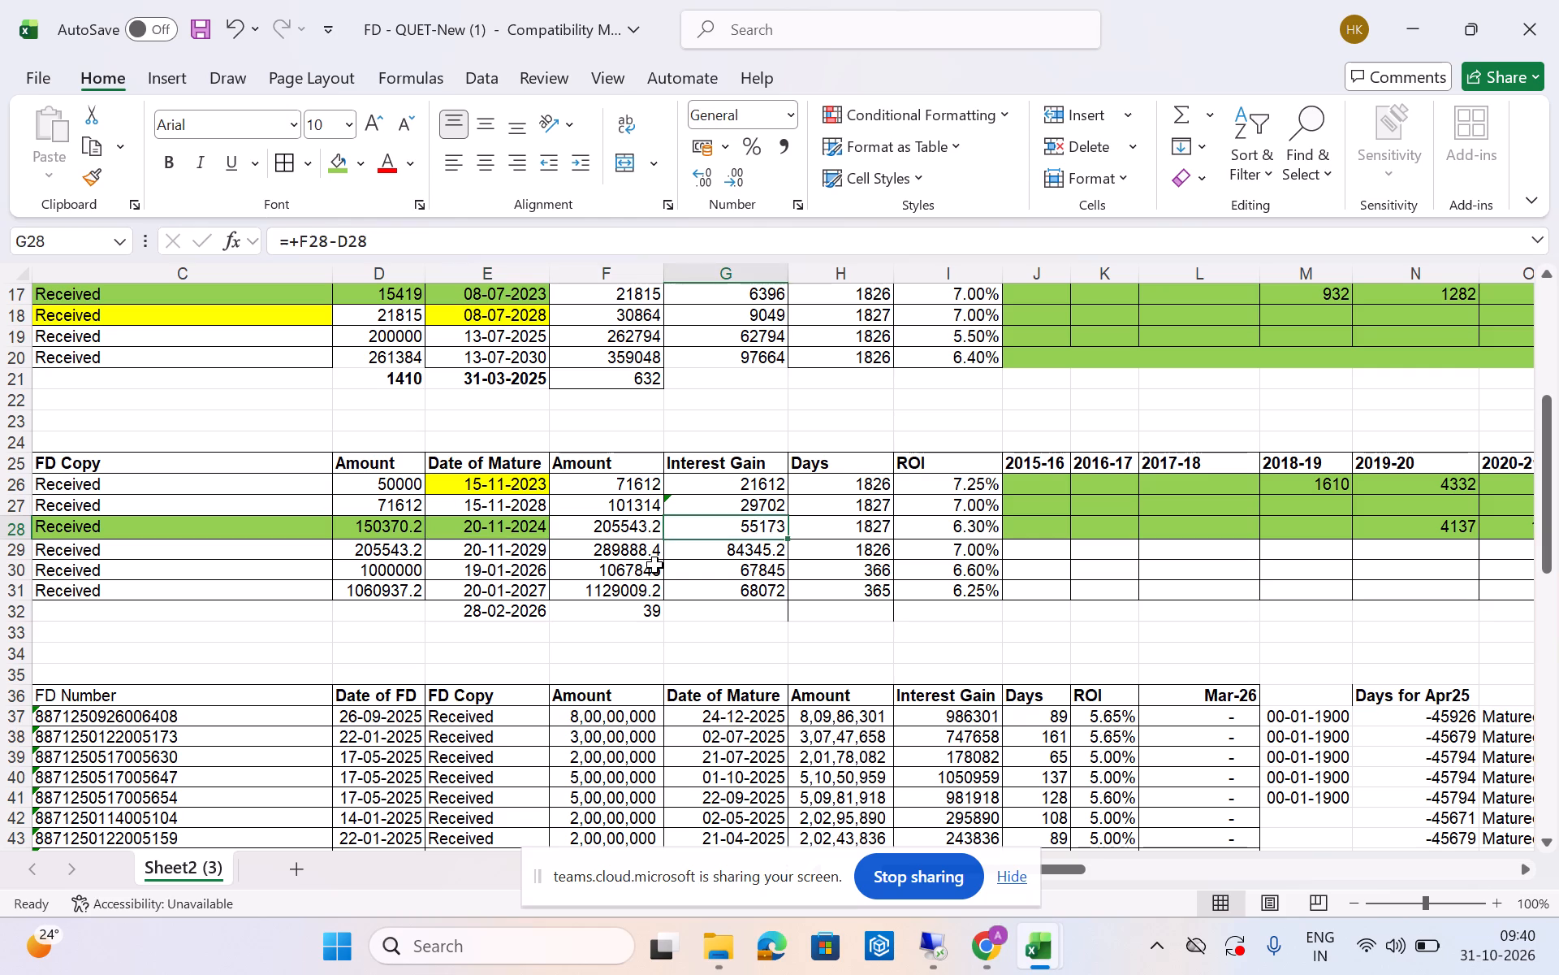
Examine the ROI values in I26 to I31 and the DBS interest gains further down column I.
{"action": "key", "text": "Right"}
{"action": "key", "text": "Down"}
{"action": "key", "text": "Down"}
{"action": "key", "text": "Right"}
{"action": "key", "text": "Right"}
{"action": "key", "text": "Left"}
{"action": "key", "text": "Down"}
{"action": "key", "text": "Down"}
{"action": "key", "text": "Down"}
{"action": "key", "text": "Down"}
{"action": "key", "text": "Down"}
{"action": "key", "text": "Down"}
{"action": "key", "text": "Down"}
{"action": "key", "text": "Down"}
{"action": "key", "text": "Down"}
{"action": "key", "text": "Down"}
{"action": "key", "text": "Down"}
{"action": "key", "text": "Down"}
{"action": "key", "text": "Down"}
{"action": "key", "text": "Down"}
{"action": "key", "text": "Down"}
{"action": "key", "text": "Down"}
{"action": "key", "text": "Down"}
{"action": "key", "text": "Down"}
{"action": "key", "text": "Down"}
{"action": "key", "text": "Down"}
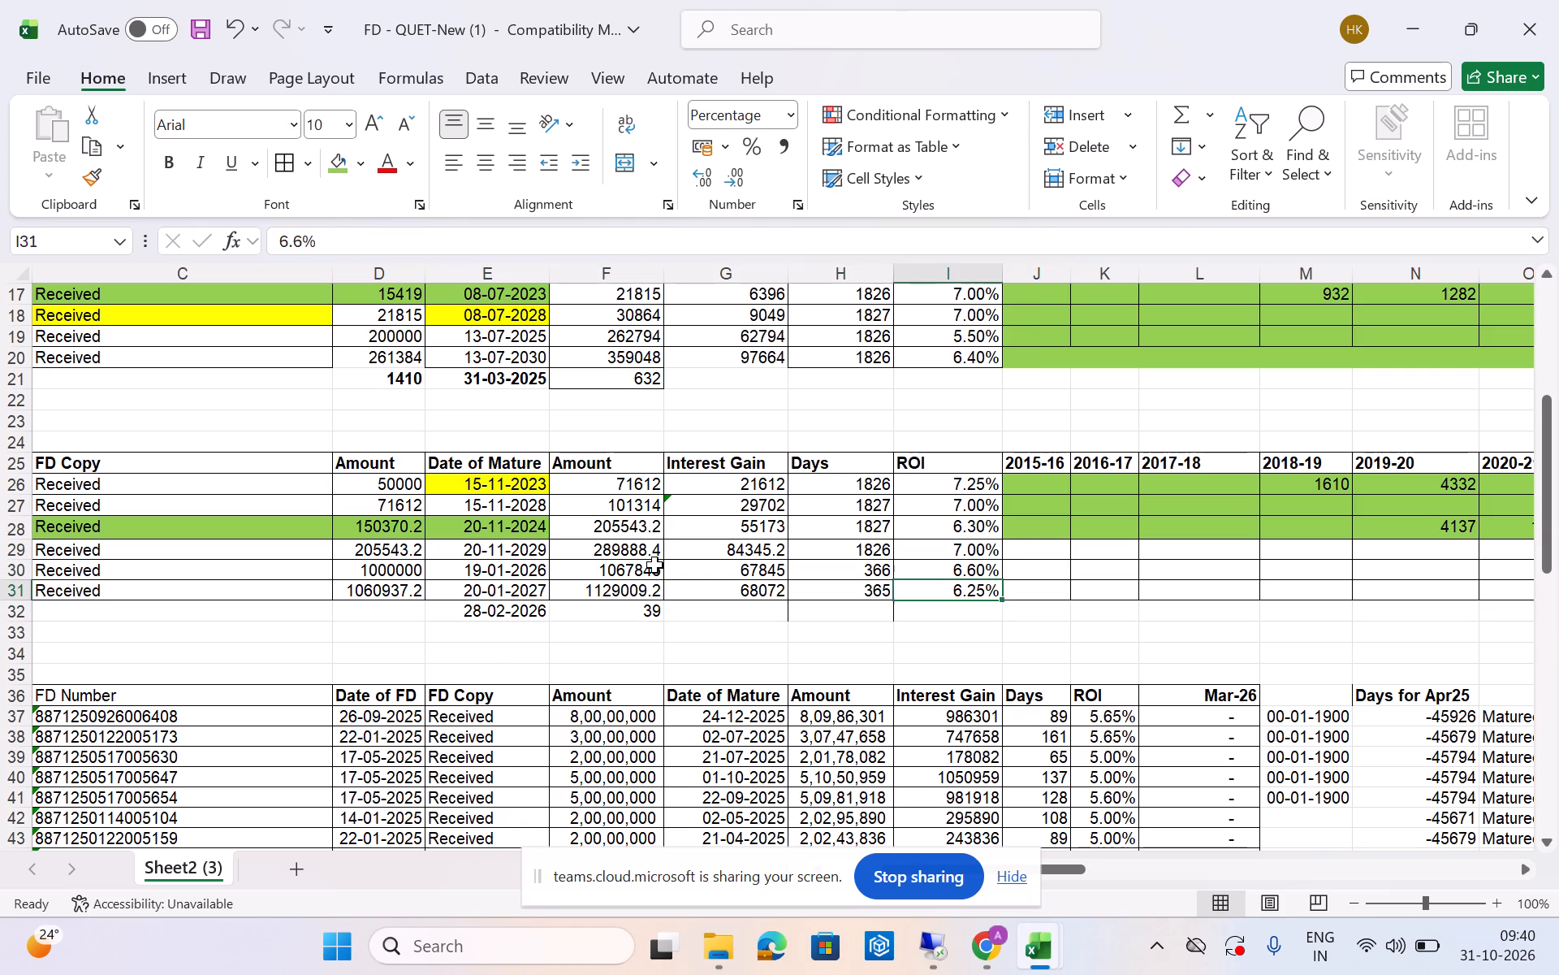
{"action": "key", "text": "Up"}
{"action": "key", "text": "Up"}
{"action": "key", "text": "Up"}
{"action": "key", "text": "Up"}
{"action": "key", "text": "Up"}
{"action": "key", "text": "Up"}
{"action": "key", "text": "Up"}
{"action": "key", "text": "Up"}
{"action": "key", "text": "Up"}
{"action": "key", "text": "Up"}
{"action": "key", "text": "Up"}
{"action": "key", "text": "Up"}
{"action": "key", "text": "Up"}
{"action": "key", "text": "Up"}
{"action": "key", "text": "Up"}
{"action": "key", "text": "Up"}
{"action": "key", "text": "Up"}
{"action": "key", "text": "Up"}
{"action": "key", "text": "Up"}
{"action": "key", "text": "Up"}
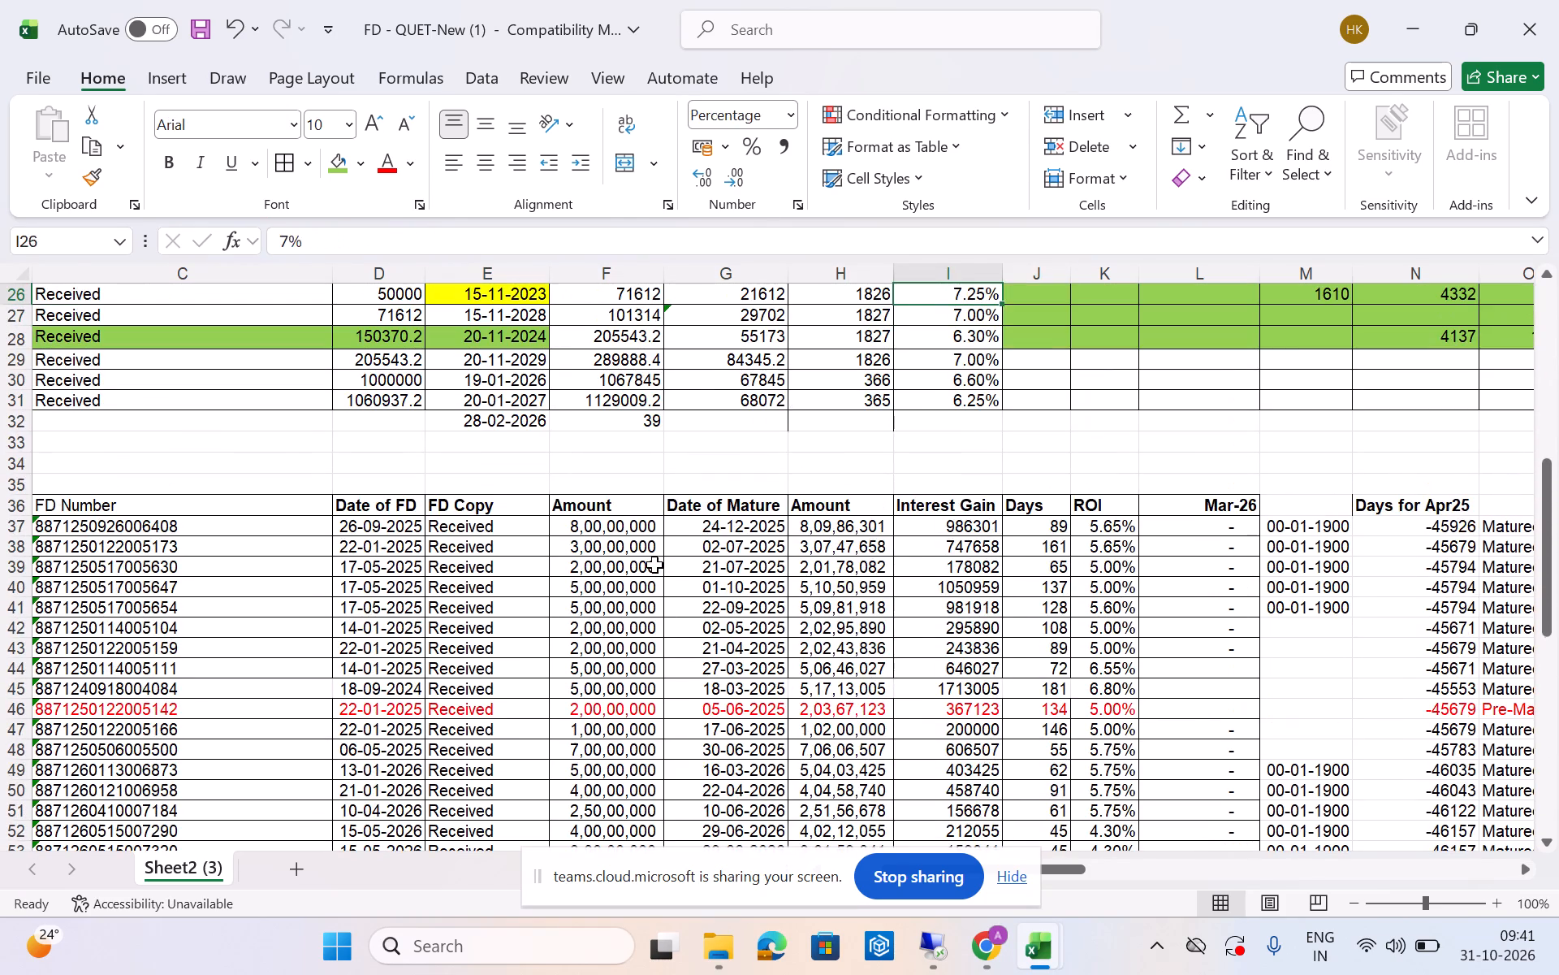
Select the DBS deposit amounts from F37 to F57 and check their sum and count.
{"action": "key", "text": "Right"}
{"action": "key", "text": "Down"}
{"action": "key", "text": "Down"}
{"action": "key", "text": "Down"}
{"action": "key", "text": "Down"}
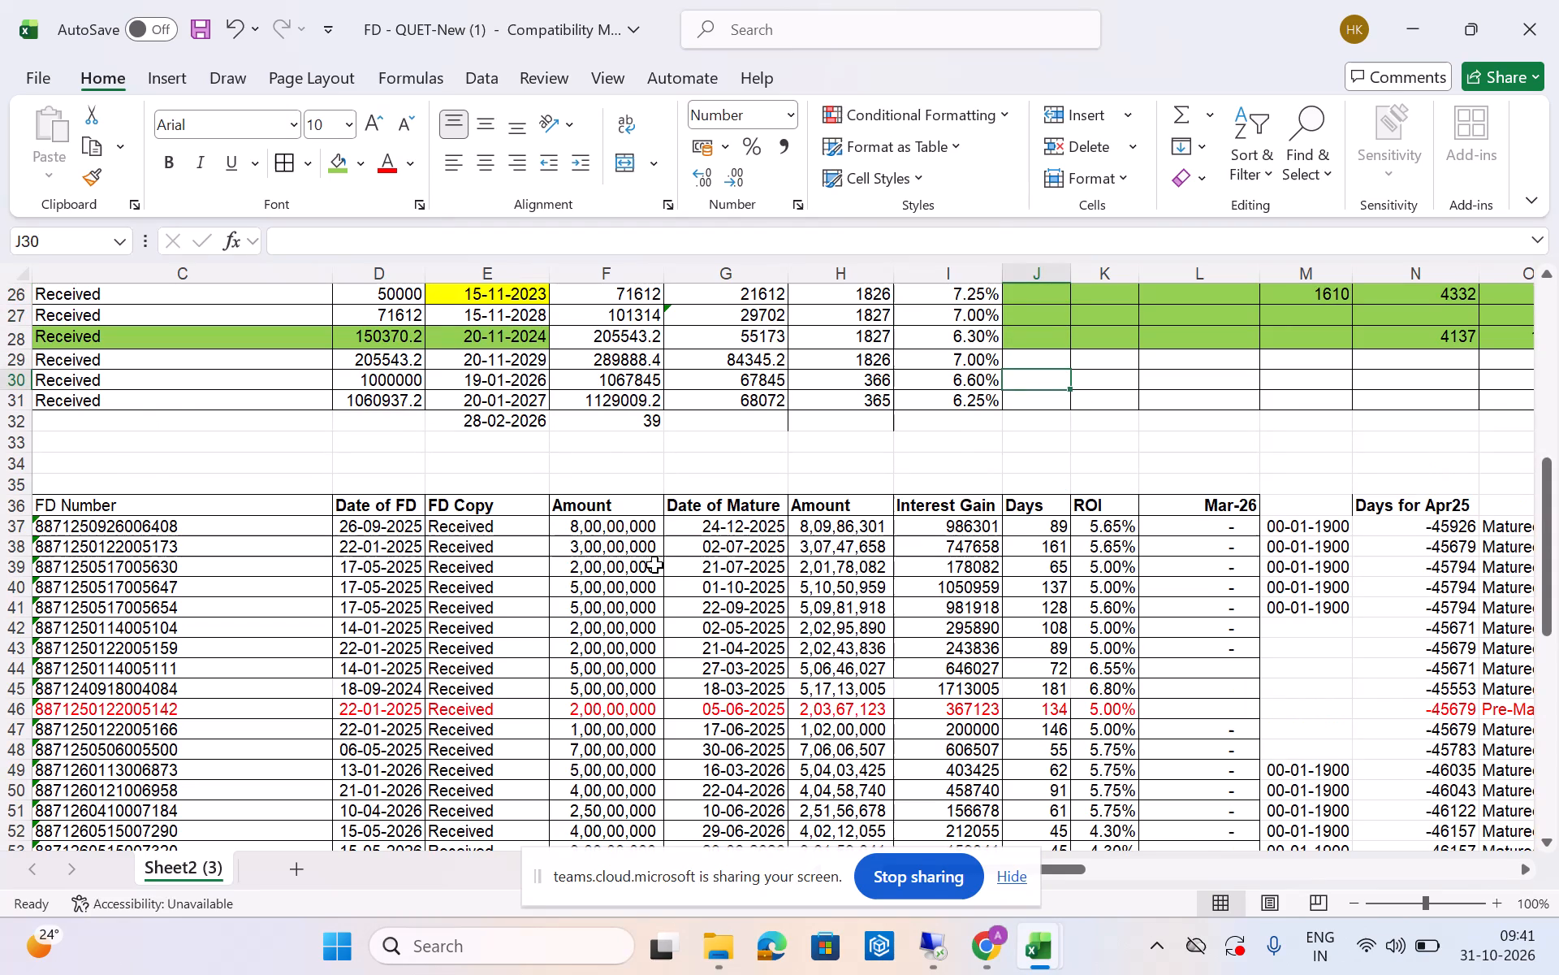
{"action": "key", "text": "Down"}
{"action": "key", "text": "Down"}
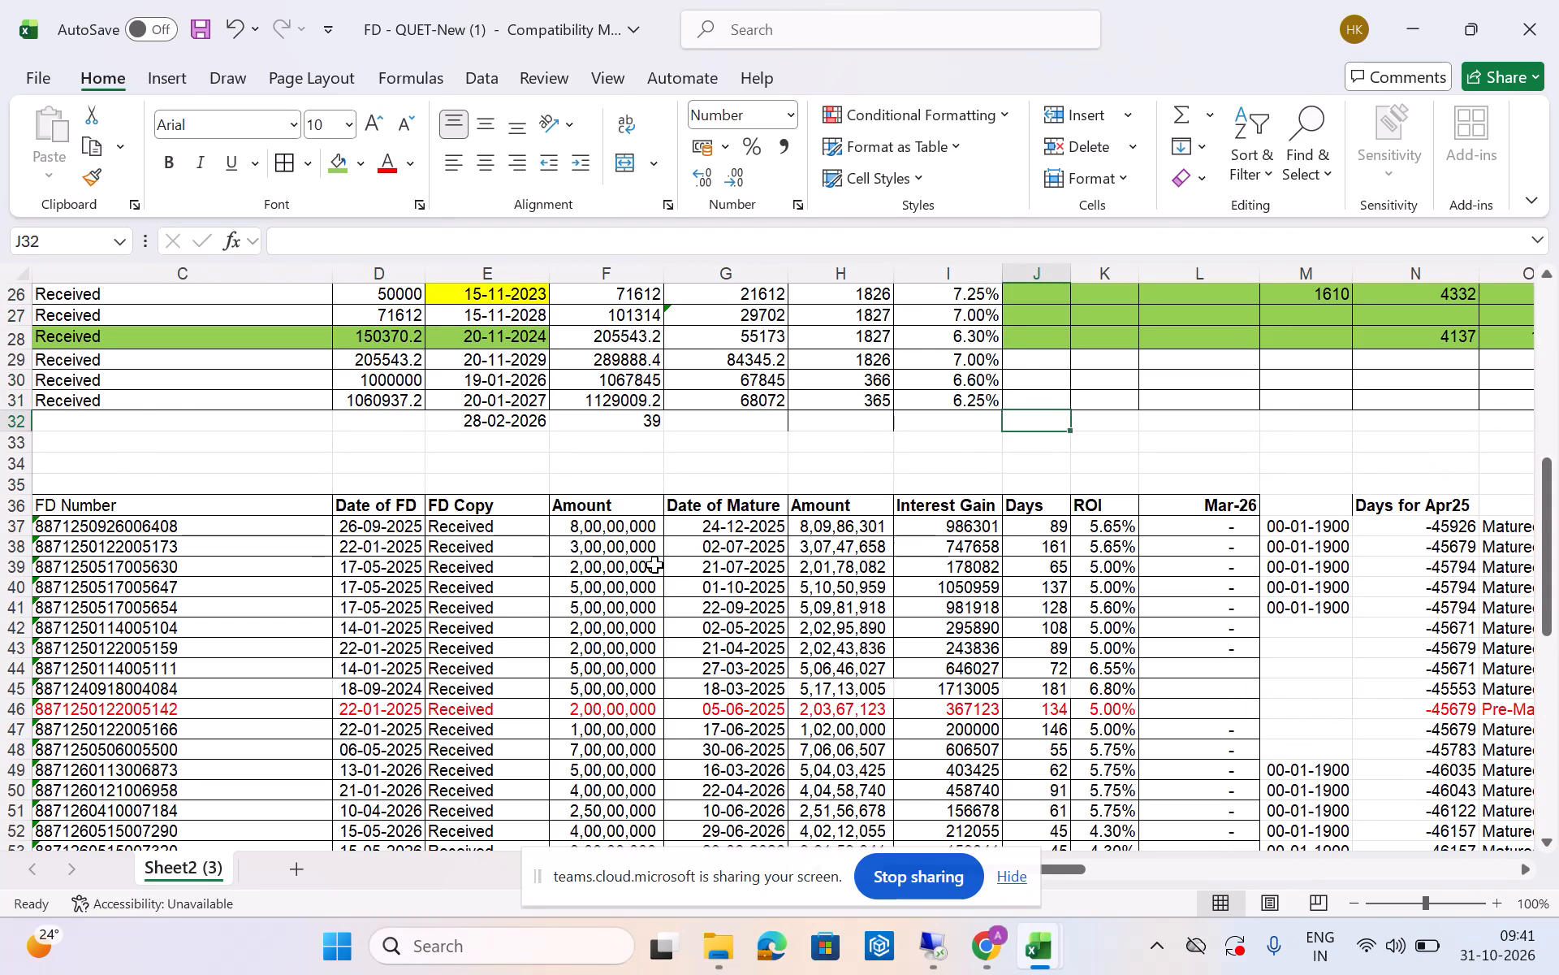
{"action": "key", "text": "Down"}
{"action": "key", "text": "Down"}
{"action": "key", "text": "Down"}
{"action": "key", "text": "Left"}
{"action": "key", "text": "Left"}
{"action": "key", "text": "Down"}
{"action": "key", "text": "Down"}
{"action": "key", "text": "Left"}
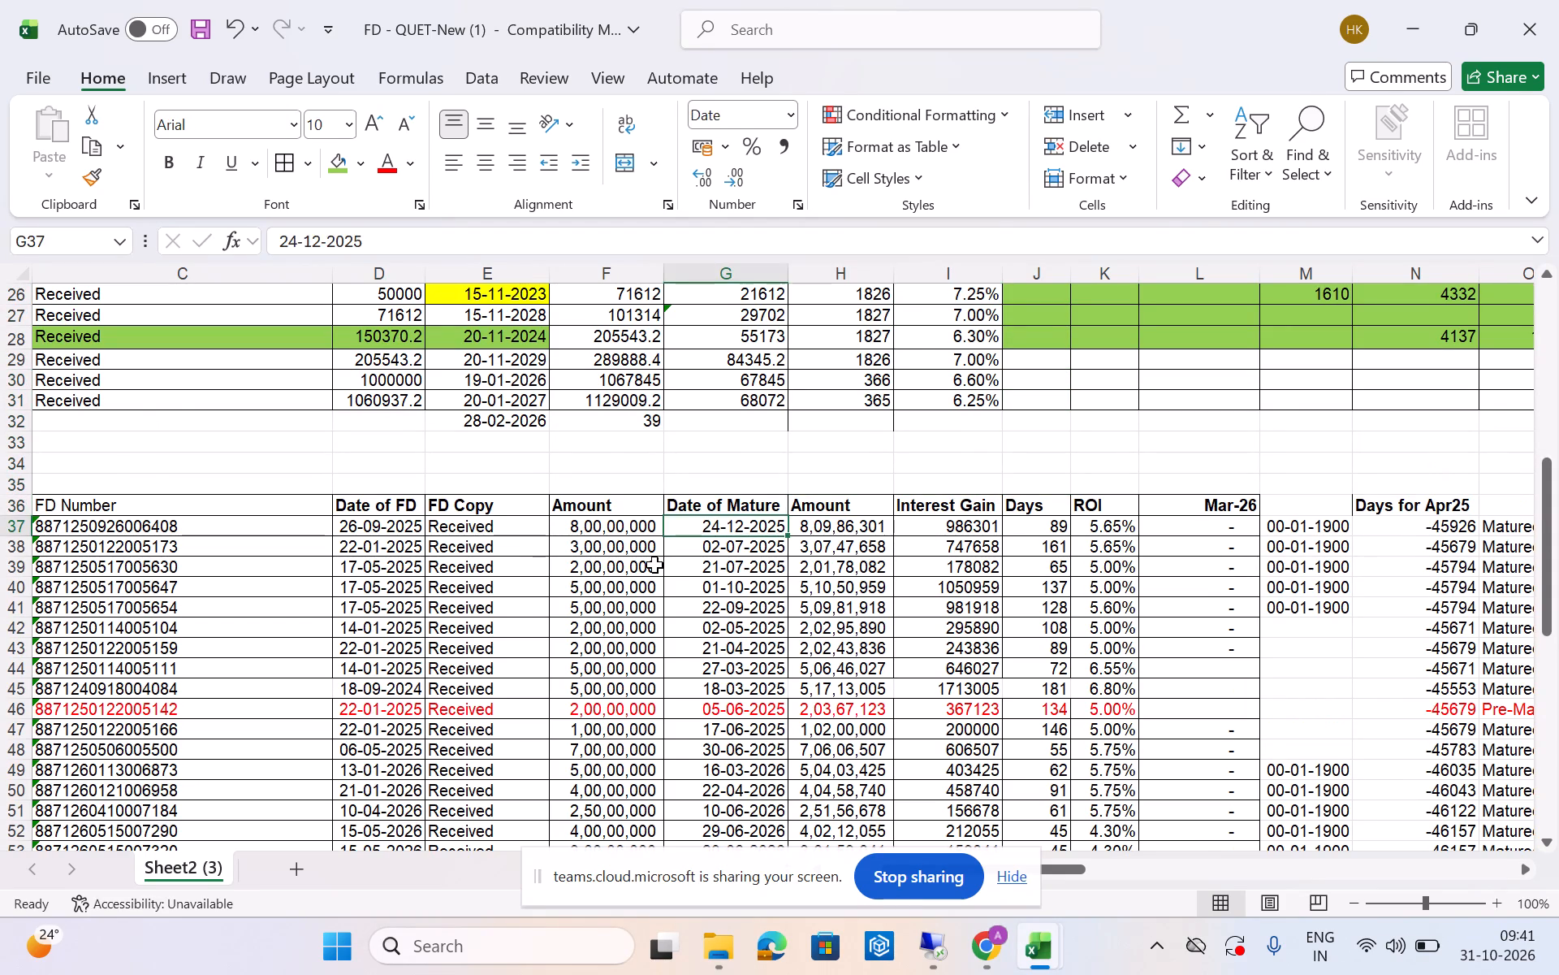
{"action": "key", "text": "Left"}
{"action": "key", "text": "ctrl+shift+Down"}
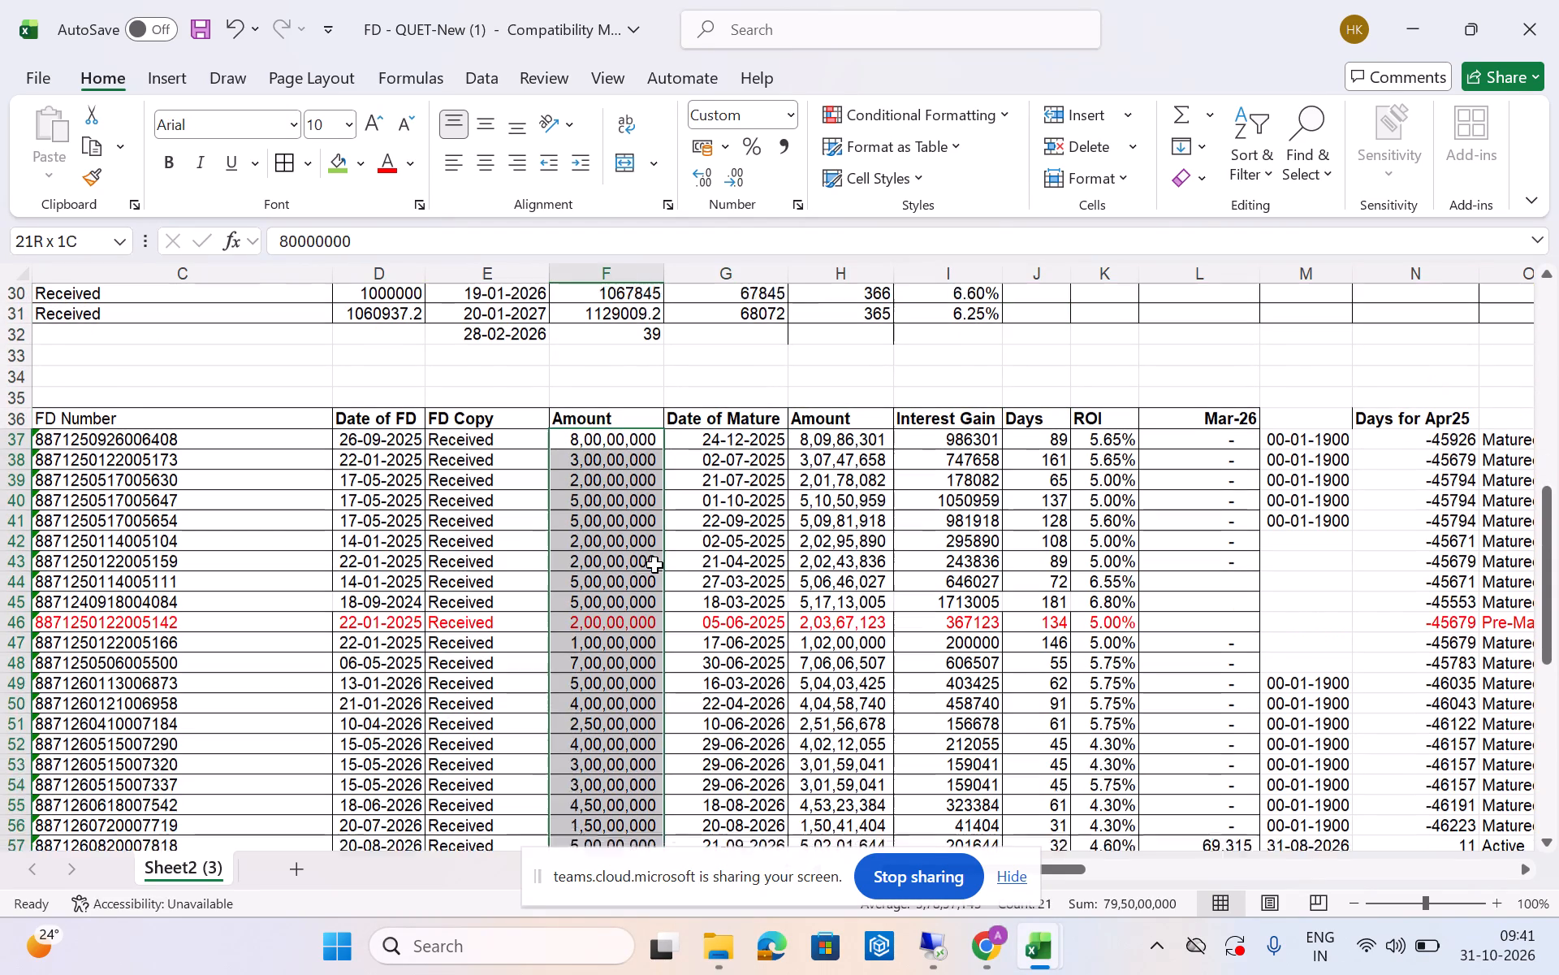
{"action": "key", "text": "shift+Down"}
{"action": "key", "text": "shift+Down"}
{"action": "key", "text": "shift+Up"}
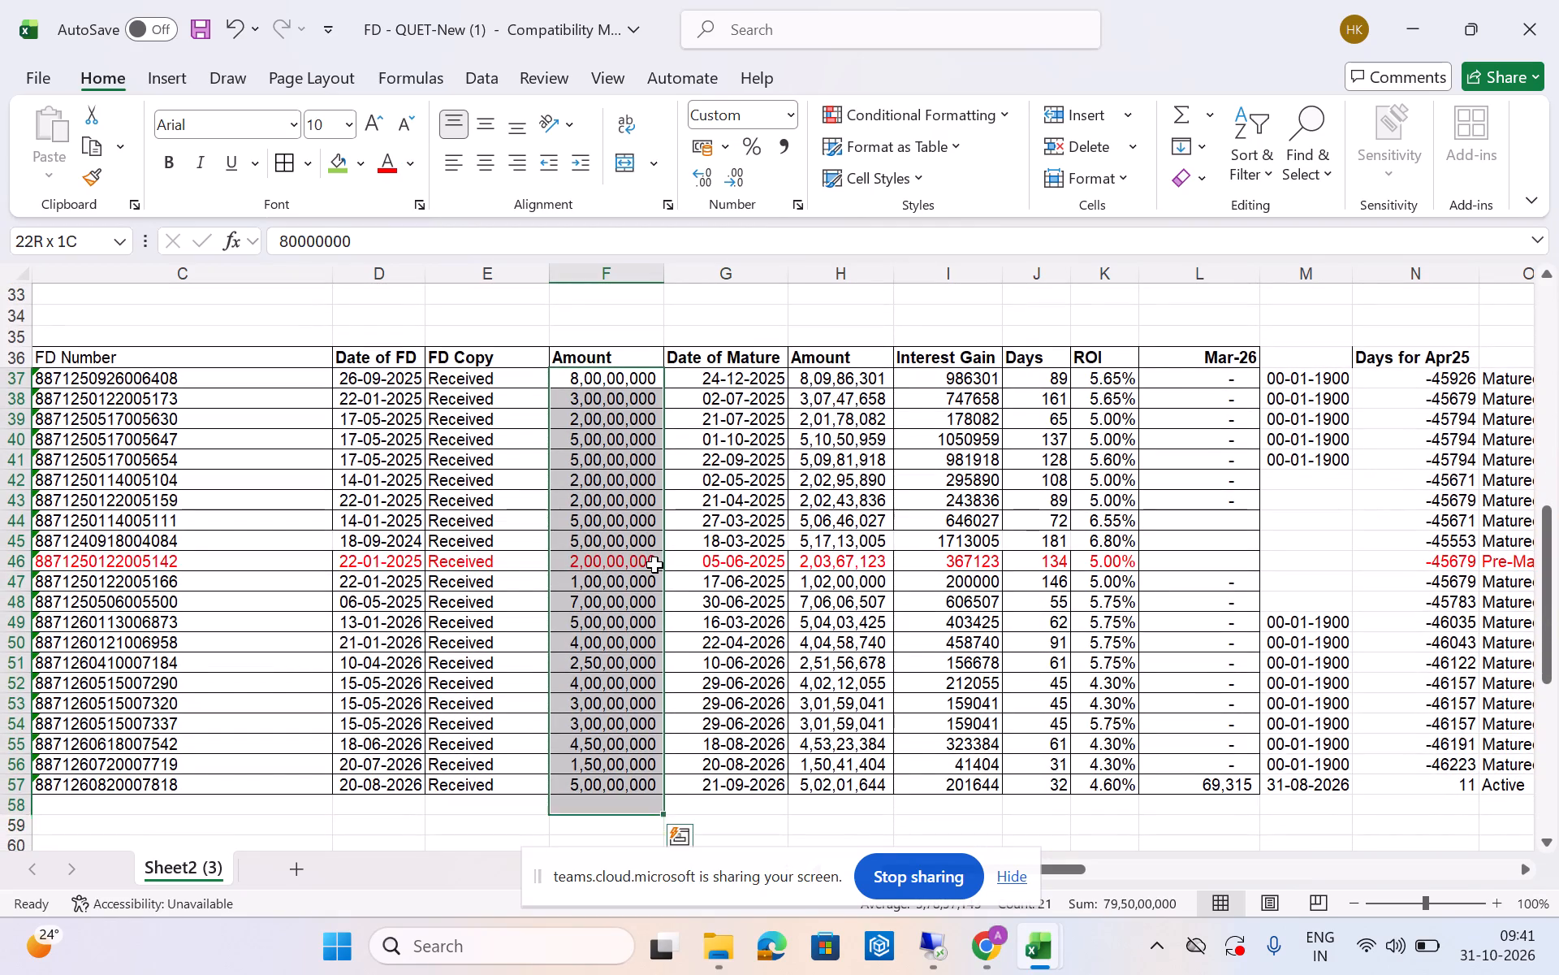
{"action": "key", "text": "shift+Up"}
Look back up column G over the DBS maturity dates to the interest gain in G26.
{"action": "key", "text": "Up"}
{"action": "key", "text": "Right"}
{"action": "key", "text": "Up"}
{"action": "key", "text": "Up"}
{"action": "key", "text": "Up"}
{"action": "key", "text": "Up"}
{"action": "key", "text": "Up"}
{"action": "key", "text": "Up"}
{"action": "key", "text": "Up"}
{"action": "key", "text": "Up"}
{"action": "key", "text": "Up"}
{"action": "key", "text": "Up"}
{"action": "key", "text": "Up"}
{"action": "key", "text": "Up"}
{"action": "key", "text": "Up"}
{"action": "key", "text": "Up"}
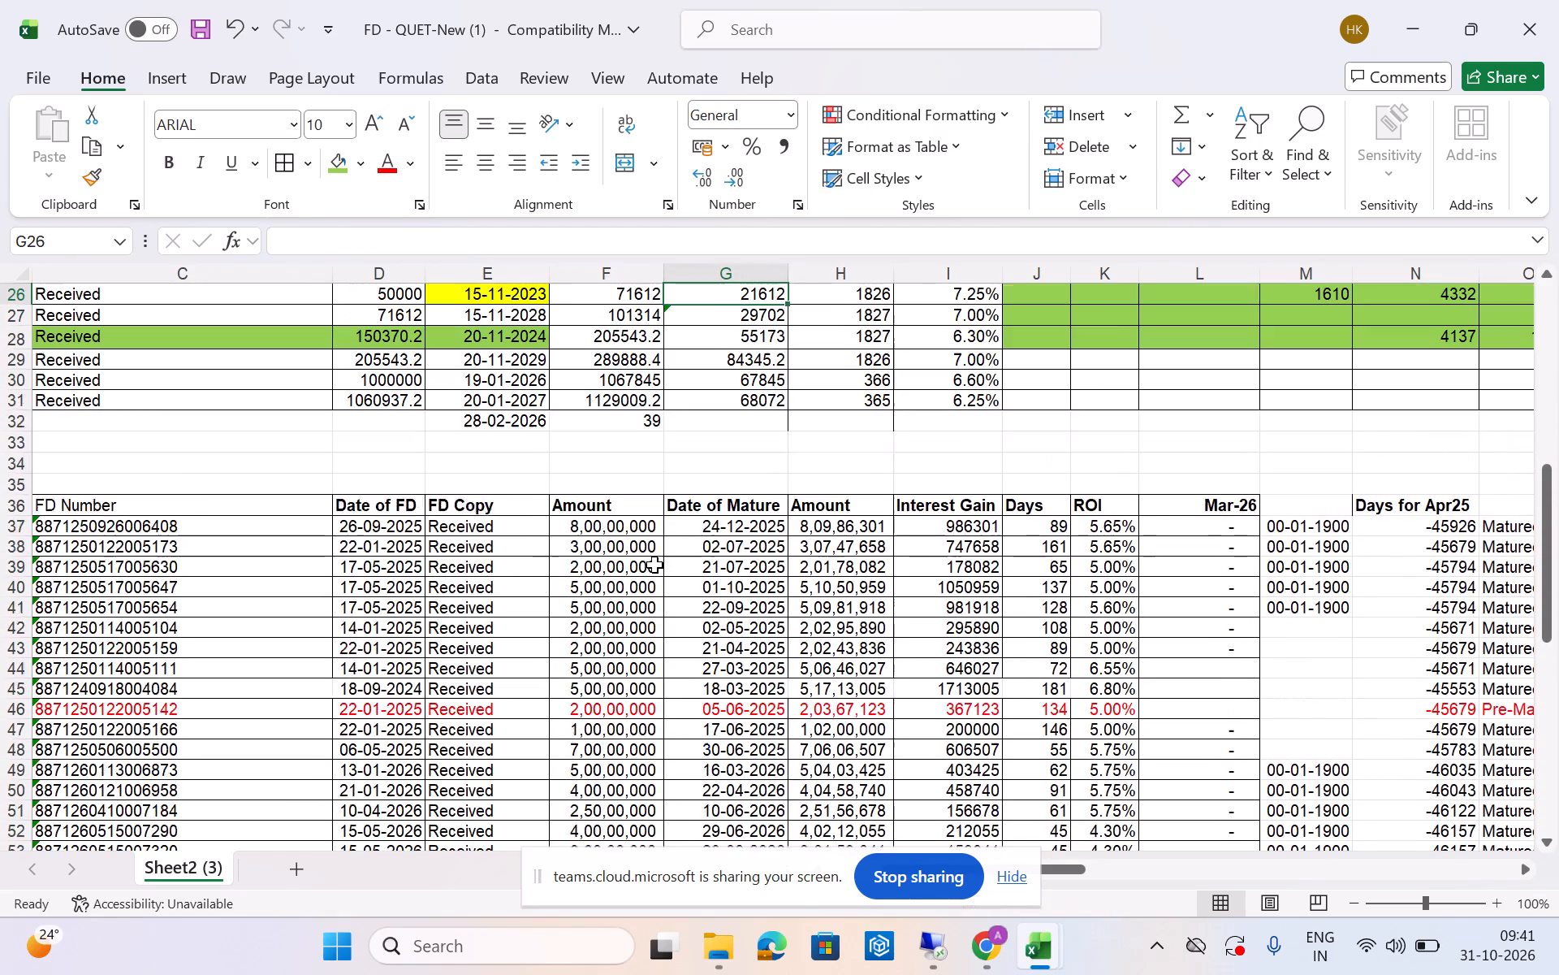
Examine row 31's days and ROI, and follow the yearly and monthly interest columns across to the mid-2024 months.
{"action": "key", "text": "Down"}
{"action": "key", "text": "Down"}
{"action": "key", "text": "Down"}
{"action": "key", "text": "Down"}
{"action": "key", "text": "Down"}
{"action": "key", "text": "Down"}
{"action": "key", "text": "Right"}
{"action": "key", "text": "Right"}
{"action": "key", "text": "Right"}
{"action": "key", "text": "Right"}
{"action": "key", "text": "Right"}
{"action": "key", "text": "Right"}
{"action": "key", "text": "Right"}
{"action": "key", "text": "Right"}
{"action": "key", "text": "Right"}
{"action": "key", "text": "Right"}
{"action": "key", "text": "Right"}
{"action": "key", "text": "Right"}
{"action": "key", "text": "Right"}
{"action": "key", "text": "Right"}
{"action": "key", "text": "Right"}
{"action": "key", "text": "Right"}
{"action": "key", "text": "Right"}
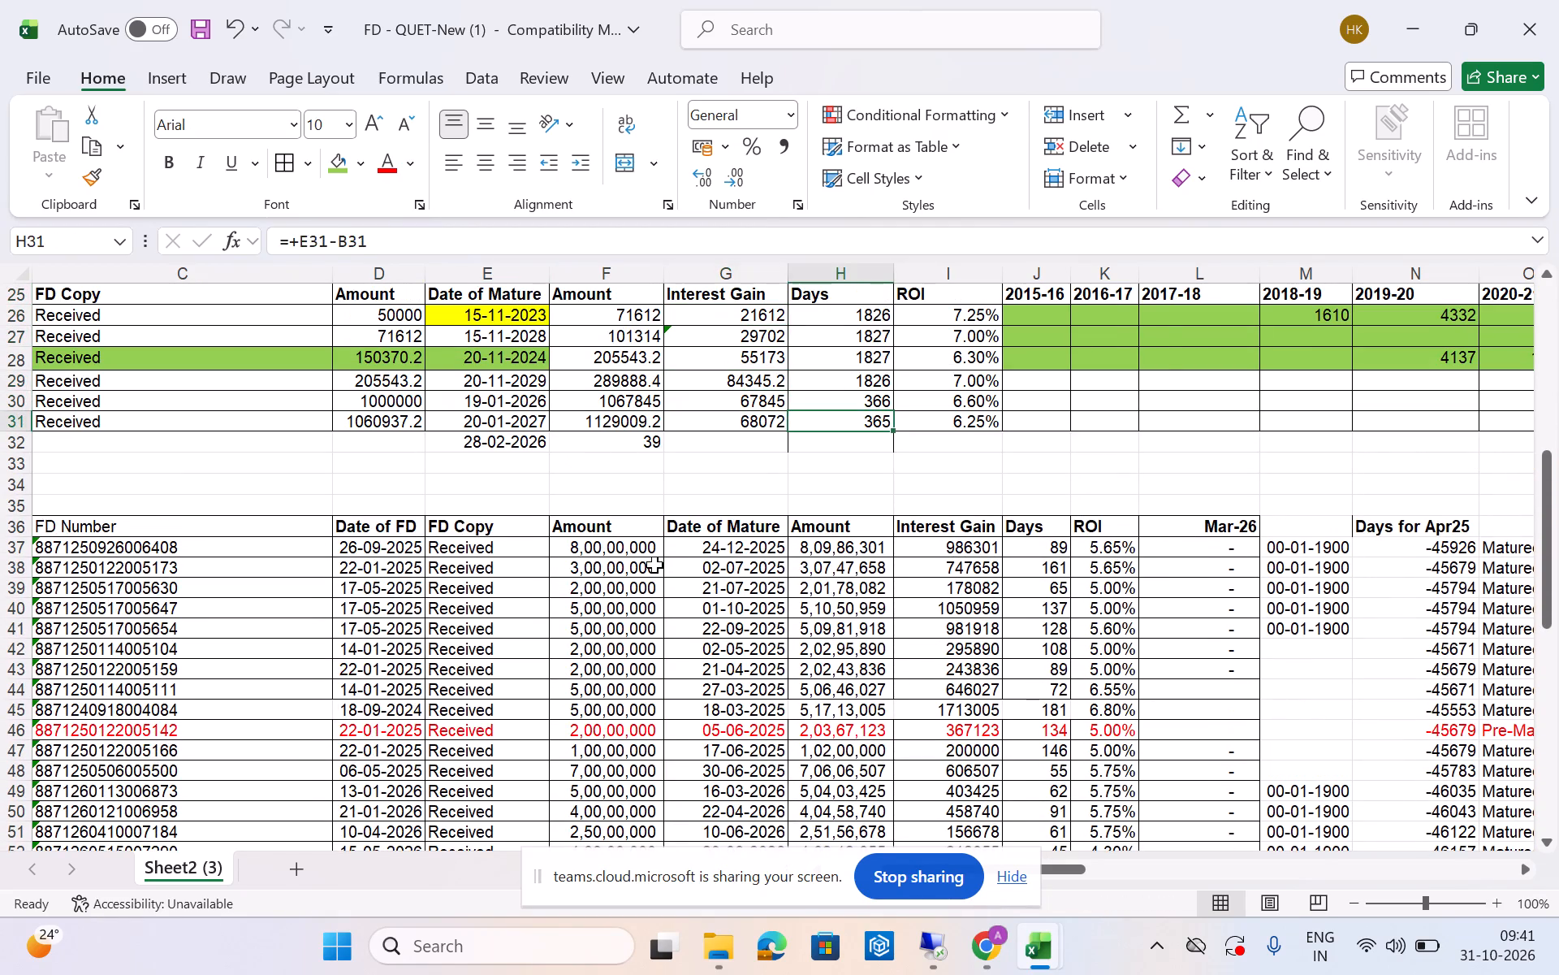
{"action": "key", "text": "Left"}
{"action": "key", "text": "Left"}
{"action": "key", "text": "Up"}
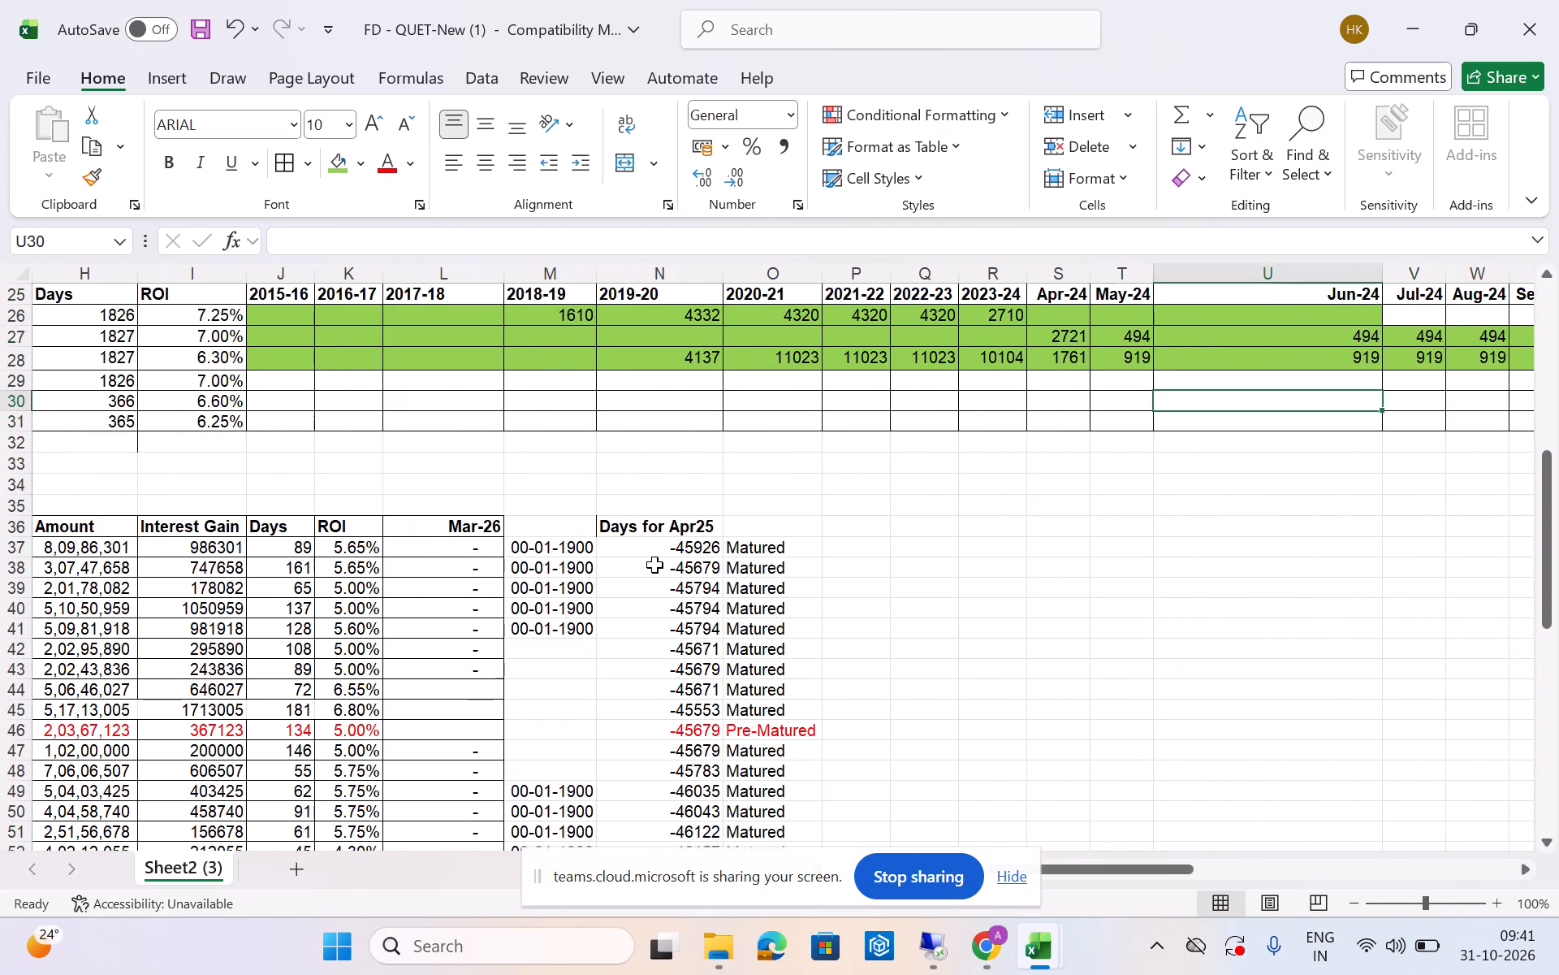
Look back to the 2023-24 interest column and down it toward the School DBS deposits' maturity status.
{"action": "key", "text": "Left"}
{"action": "key", "text": "Left"}
{"action": "key", "text": "Left"}
{"action": "key", "text": "Down"}
{"action": "key", "text": "Down"}
{"action": "key", "text": "Down"}
{"action": "key", "text": "Down"}
{"action": "key", "text": "Down"}
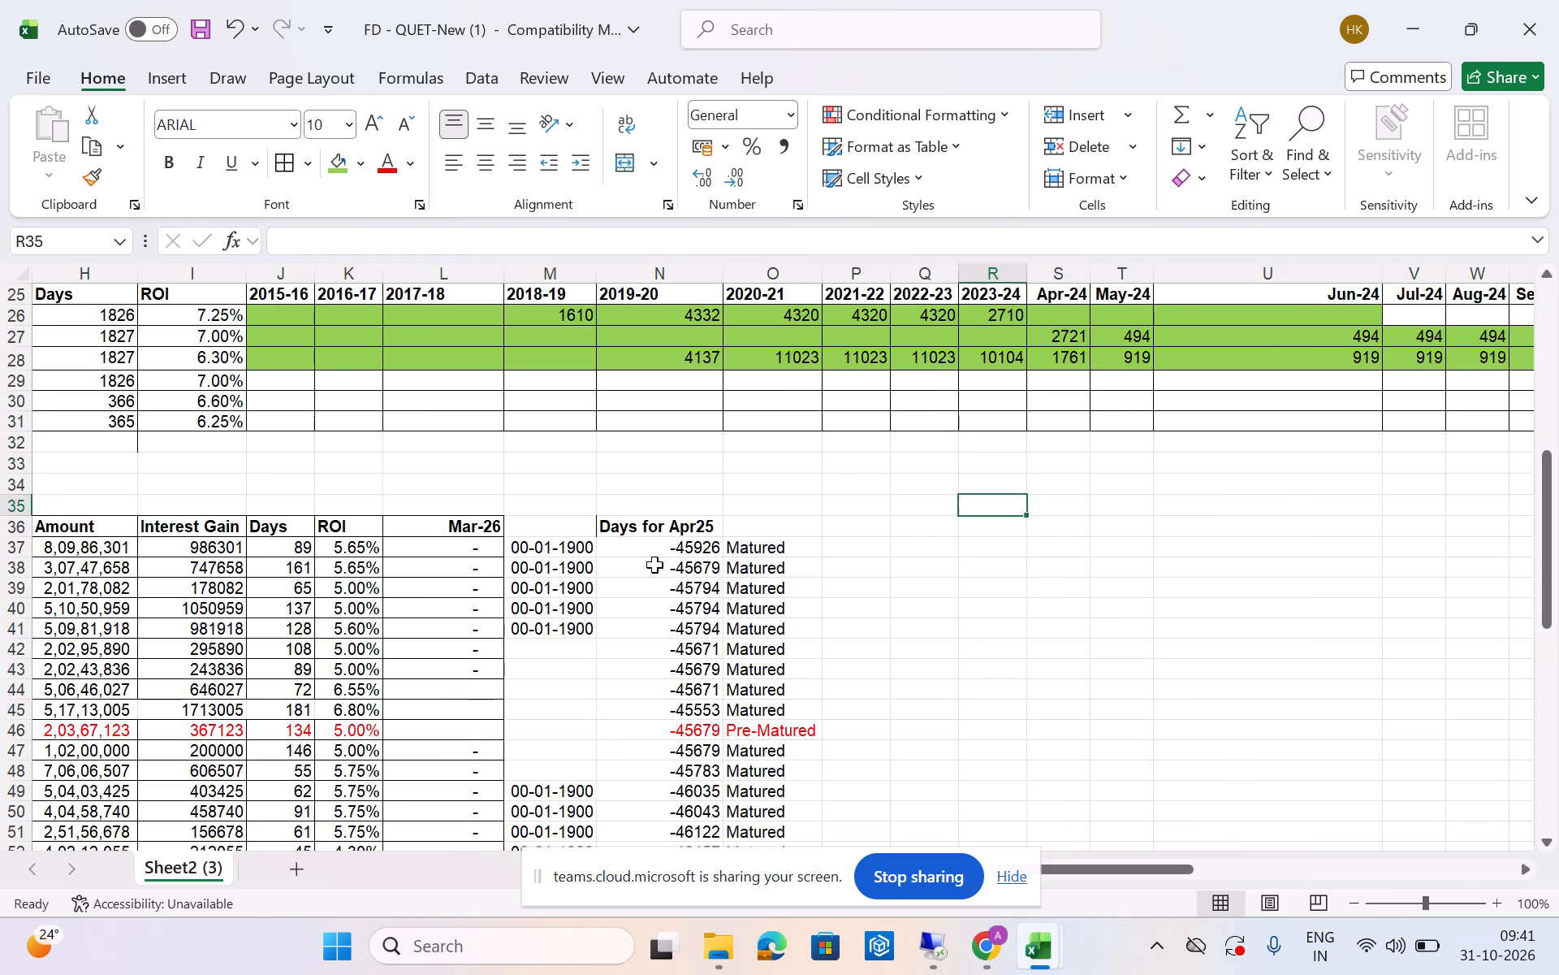
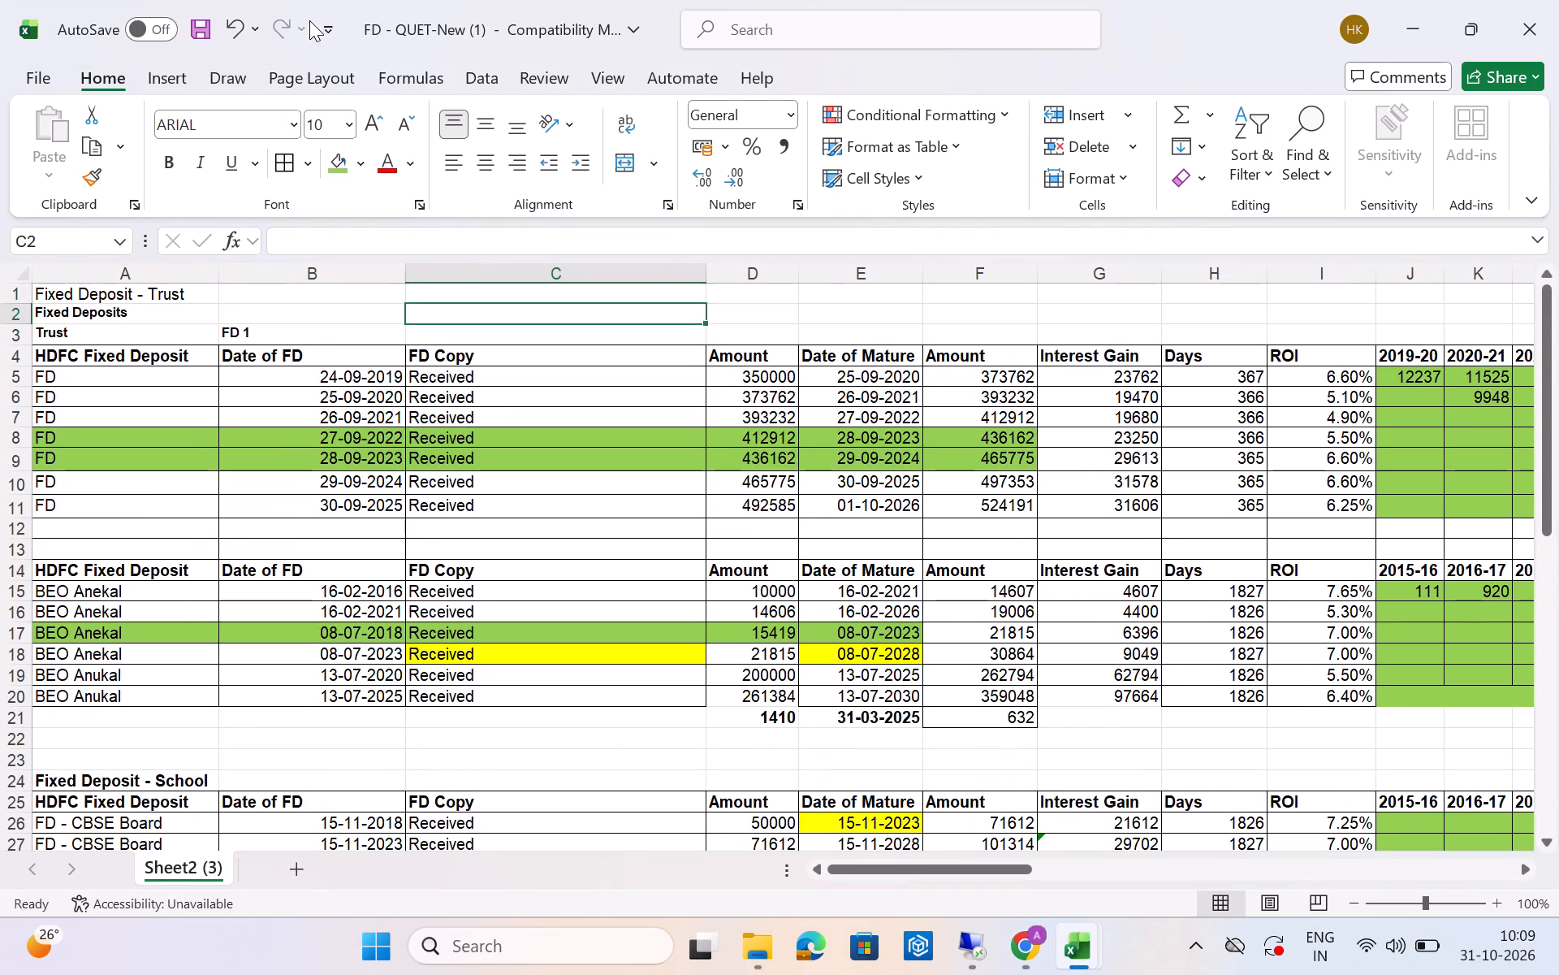
Follow the last Trust FD in row 11 across the yearly and monthly interest columns to Oct-25 in AG11.
{"action": "key", "text": "Down"}
{"action": "key", "text": "Down"}
{"action": "key", "text": "Down"}
{"action": "key", "text": "Down"}
{"action": "key", "text": "Down"}
{"action": "key", "text": "Down"}
{"action": "key", "text": "Down"}
{"action": "key", "text": "Down"}
{"action": "key", "text": "Down"}
{"action": "key", "text": "Right"}
{"action": "key", "text": "Right"}
{"action": "key", "text": "Right"}
{"action": "key", "text": "Right"}
{"action": "key", "text": "Right"}
{"action": "key", "text": "Right"}
{"action": "key", "text": "Right"}
{"action": "key", "text": "Right"}
{"action": "key", "text": "Right"}
{"action": "key", "text": "Right"}
{"action": "key", "text": "Right"}
{"action": "key", "text": "Right"}
{"action": "key", "text": "Right"}
{"action": "key", "text": "Right"}
{"action": "key", "text": "Right"}
{"action": "key", "text": "Right"}
{"action": "key", "text": "Right"}
{"action": "key", "text": "Right"}
{"action": "key", "text": "Right"}
{"action": "key", "text": "Right"}
{"action": "key", "text": "Right"}
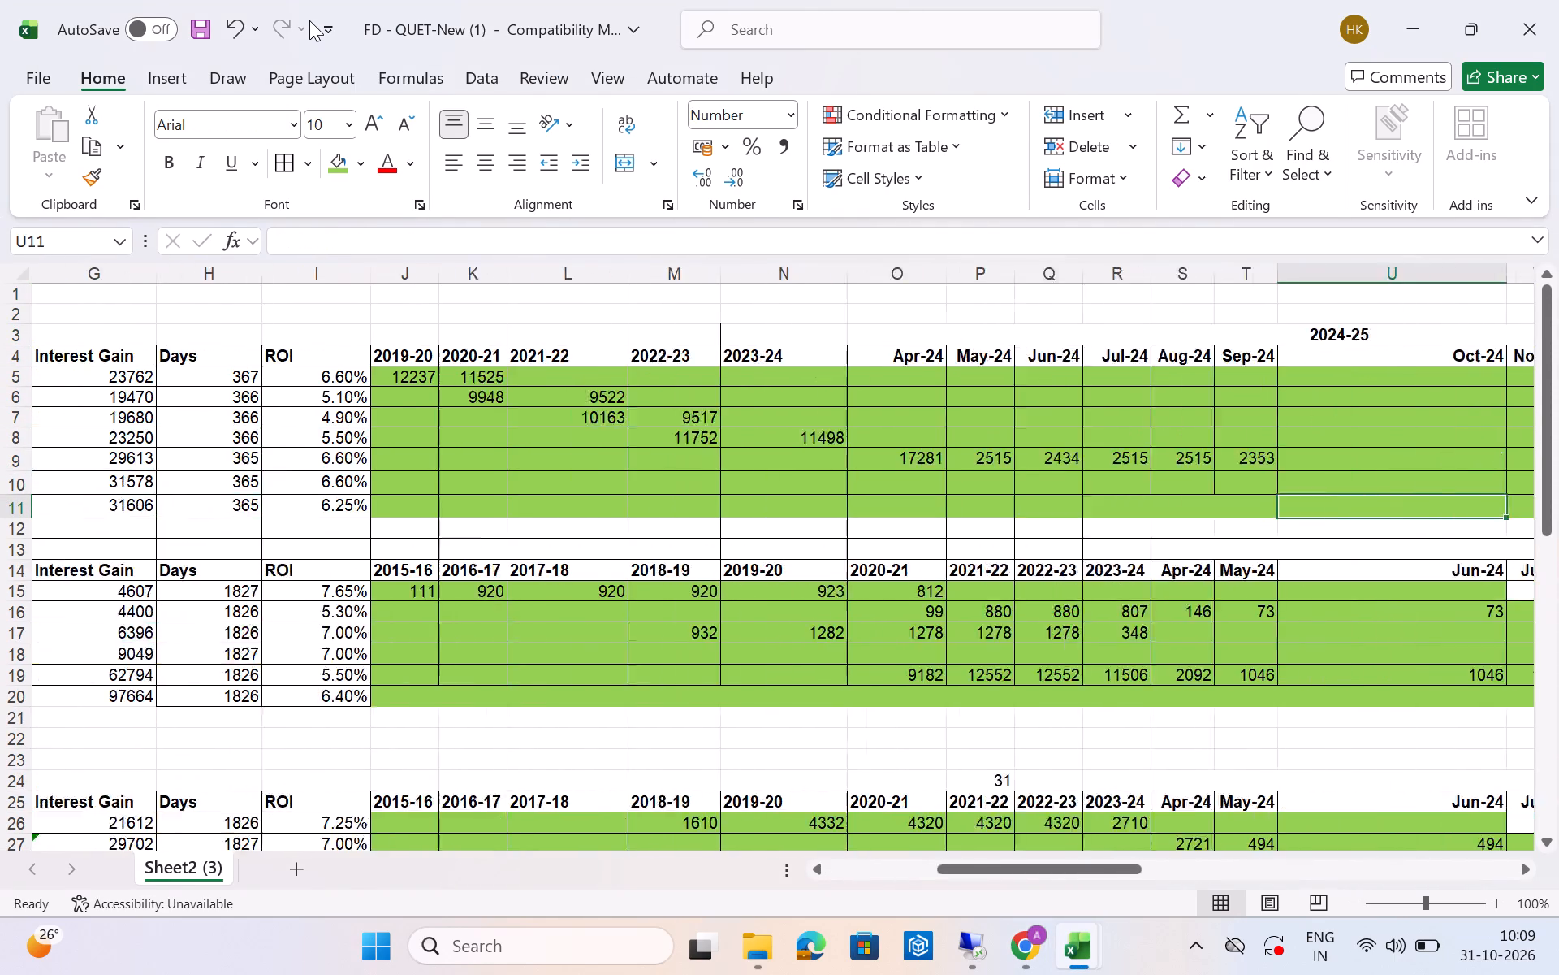
{"action": "key", "text": "Right"}
{"action": "key", "text": "Right"}
{"action": "key", "text": "Right"}
{"action": "key", "text": "Right"}
{"action": "key", "text": "Right"}
{"action": "key", "text": "Right"}
{"action": "key", "text": "Right"}
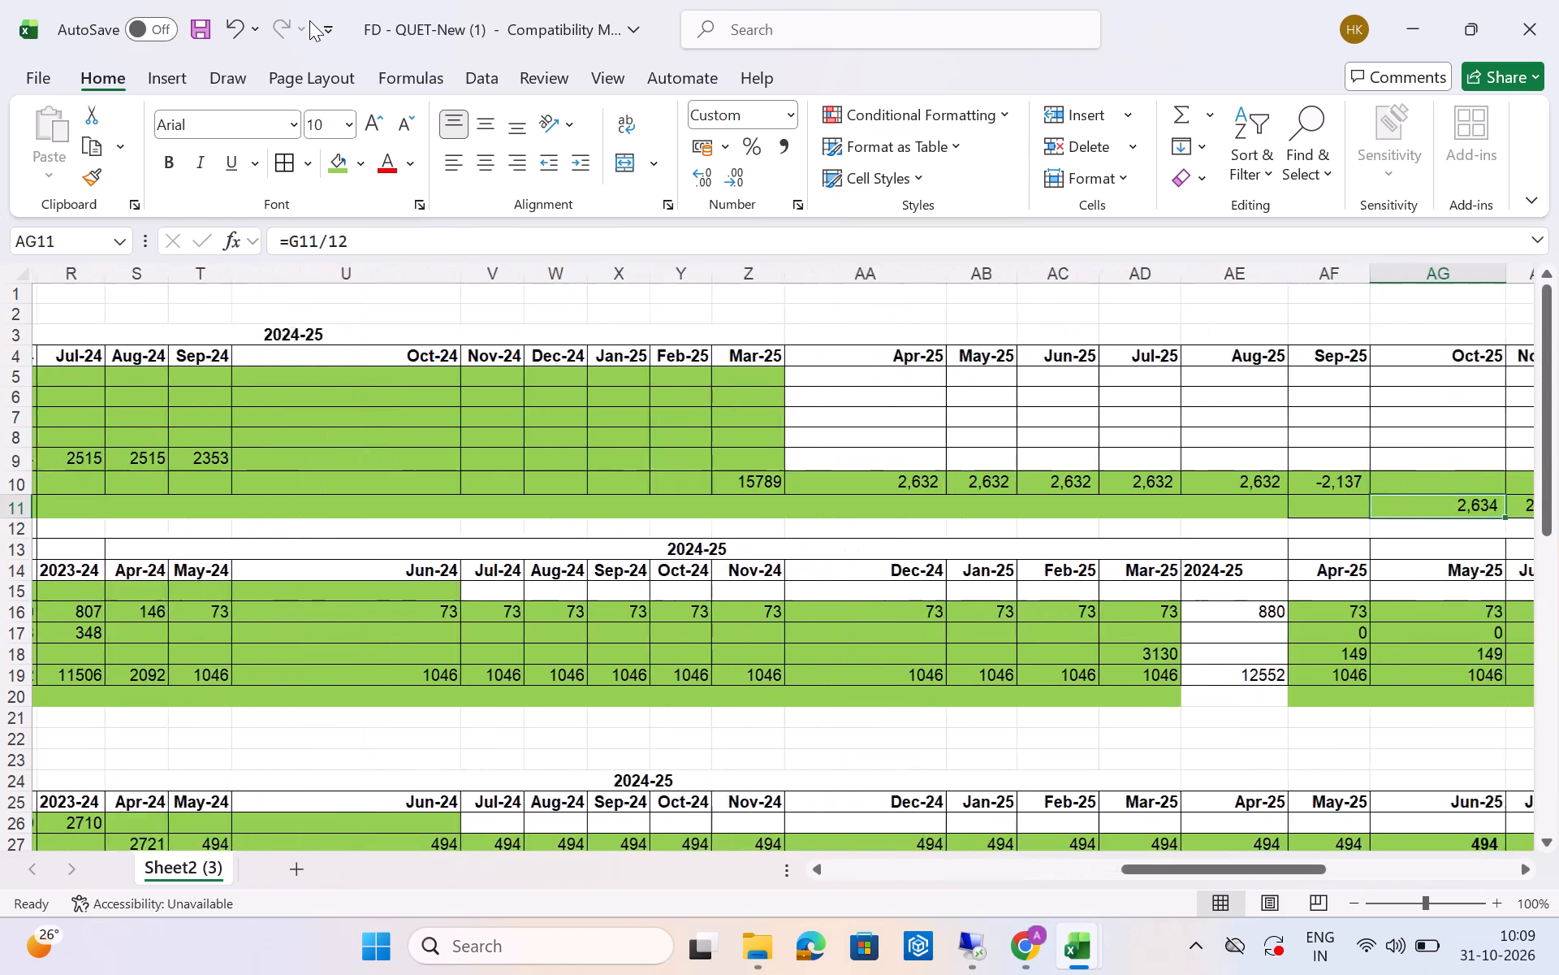
Review row 11's remaining monthly interest columns, its status in AU11 and the adjacent note in AV11.
{"action": "key", "text": "Right"}
{"action": "key", "text": "Right"}
{"action": "key", "text": "Right"}
{"action": "key", "text": "Right"}
{"action": "key", "text": "Right"}
{"action": "key", "text": "Right"}
{"action": "key", "text": "Right"}
{"action": "key", "text": "Right"}
{"action": "key", "text": "Right"}
{"action": "key", "text": "Right"}
{"action": "key", "text": "Right"}
{"action": "key", "text": "Right"}
{"action": "key", "text": "Right"}
{"action": "key", "text": "Right"}
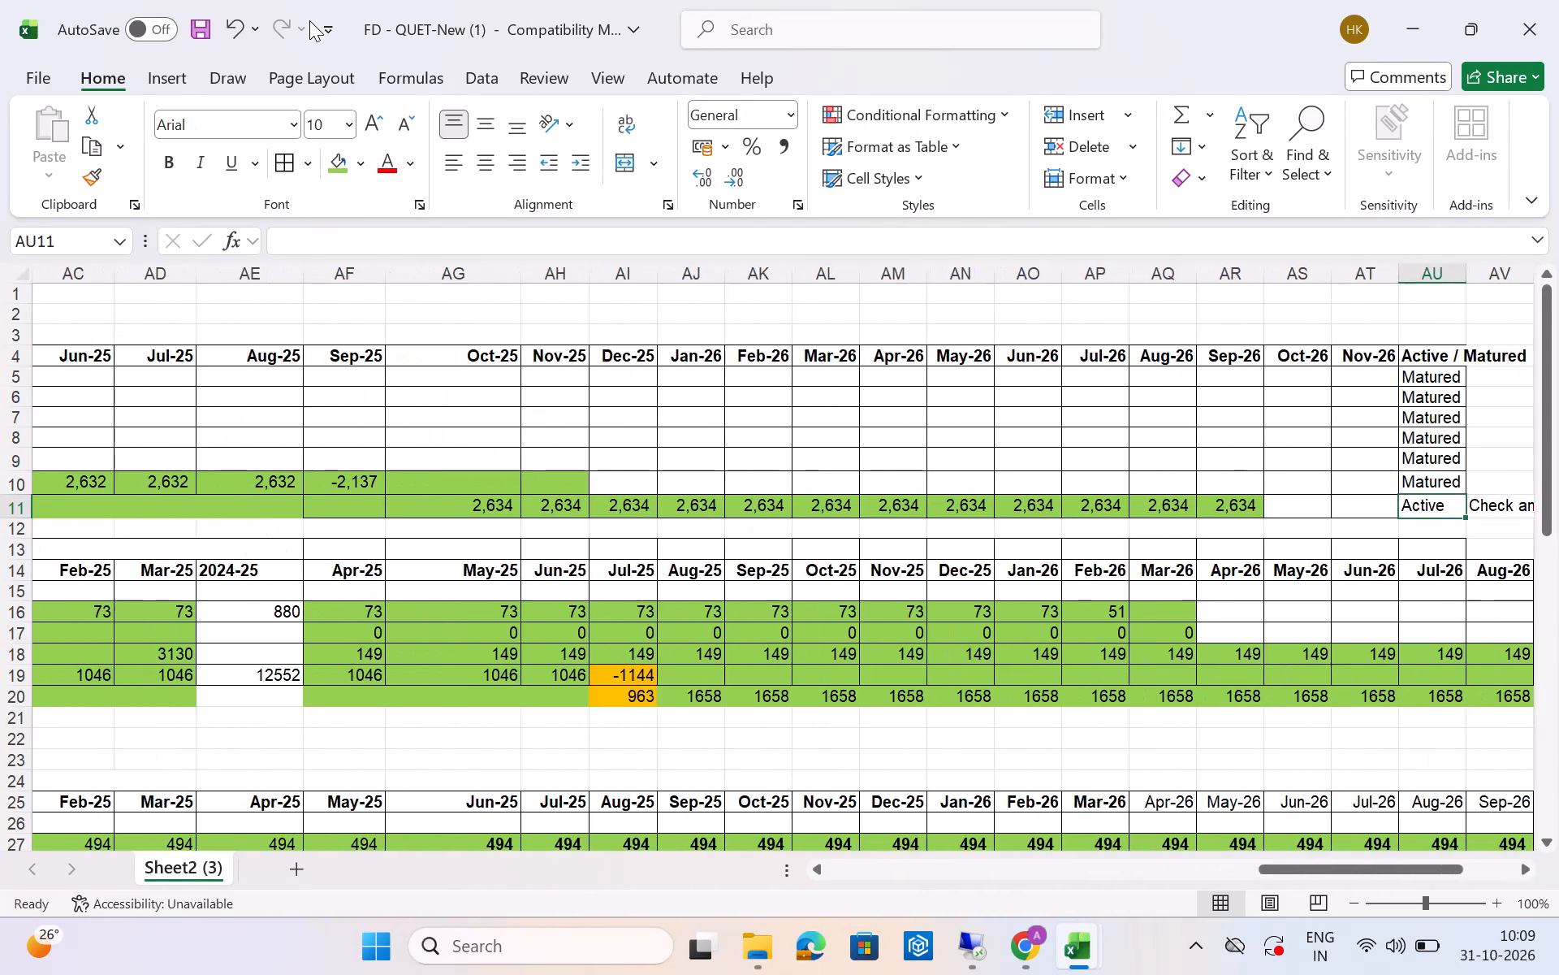
{"action": "key", "text": "Right"}
{"action": "key", "text": "Left"}
{"action": "key", "text": "Right"}
{"action": "key", "text": "Left"}
{"action": "key", "text": "Left"}
{"action": "key", "text": "Left"}
{"action": "key", "text": "Left"}
{"action": "key", "text": "Left"}
{"action": "key", "text": "Left"}
{"action": "key", "text": "Left"}
{"action": "key", "text": "Left"}
{"action": "key", "text": "Left"}
{"action": "key", "text": "Left"}
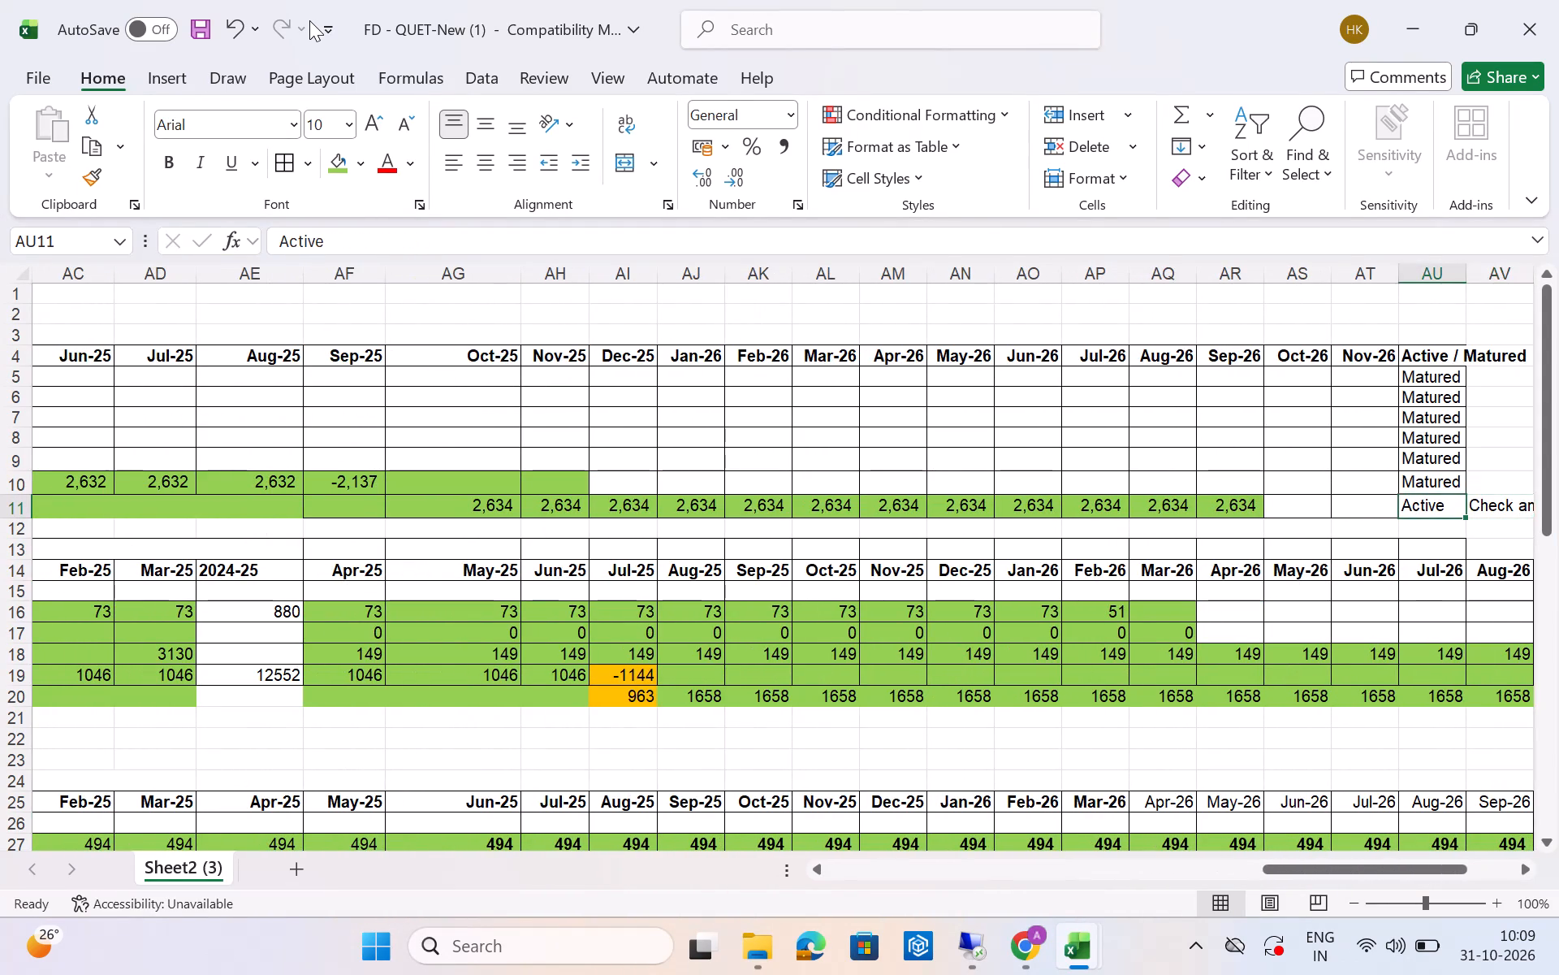
{"action": "key", "text": "Right"}
{"action": "key", "text": "Right"}
{"action": "key", "text": "Right"}
{"action": "key", "text": "Left"}
{"action": "key", "text": "Left"}
Inspect the contents of row 11's maturity amount, interest gain, days and ROI cells, F11 to I11.
{"action": "key", "text": "Down"}
{"action": "key", "text": "Left"}
{"action": "key", "text": "Left"}
{"action": "key", "text": "Left"}
{"action": "key", "text": "Left"}
{"action": "key", "text": "Left"}
{"action": "key", "text": "Left"}
{"action": "key", "text": "Left"}
{"action": "key", "text": "Left"}
{"action": "key", "text": "Left"}
{"action": "key", "text": "Left"}
{"action": "key", "text": "Left"}
{"action": "key", "text": "Left"}
{"action": "key", "text": "Left"}
{"action": "key", "text": "Left"}
{"action": "key", "text": "Left"}
{"action": "key", "text": "Left"}
{"action": "key", "text": "Left"}
{"action": "key", "text": "Left"}
{"action": "key", "text": "Left"}
{"action": "key", "text": "Left"}
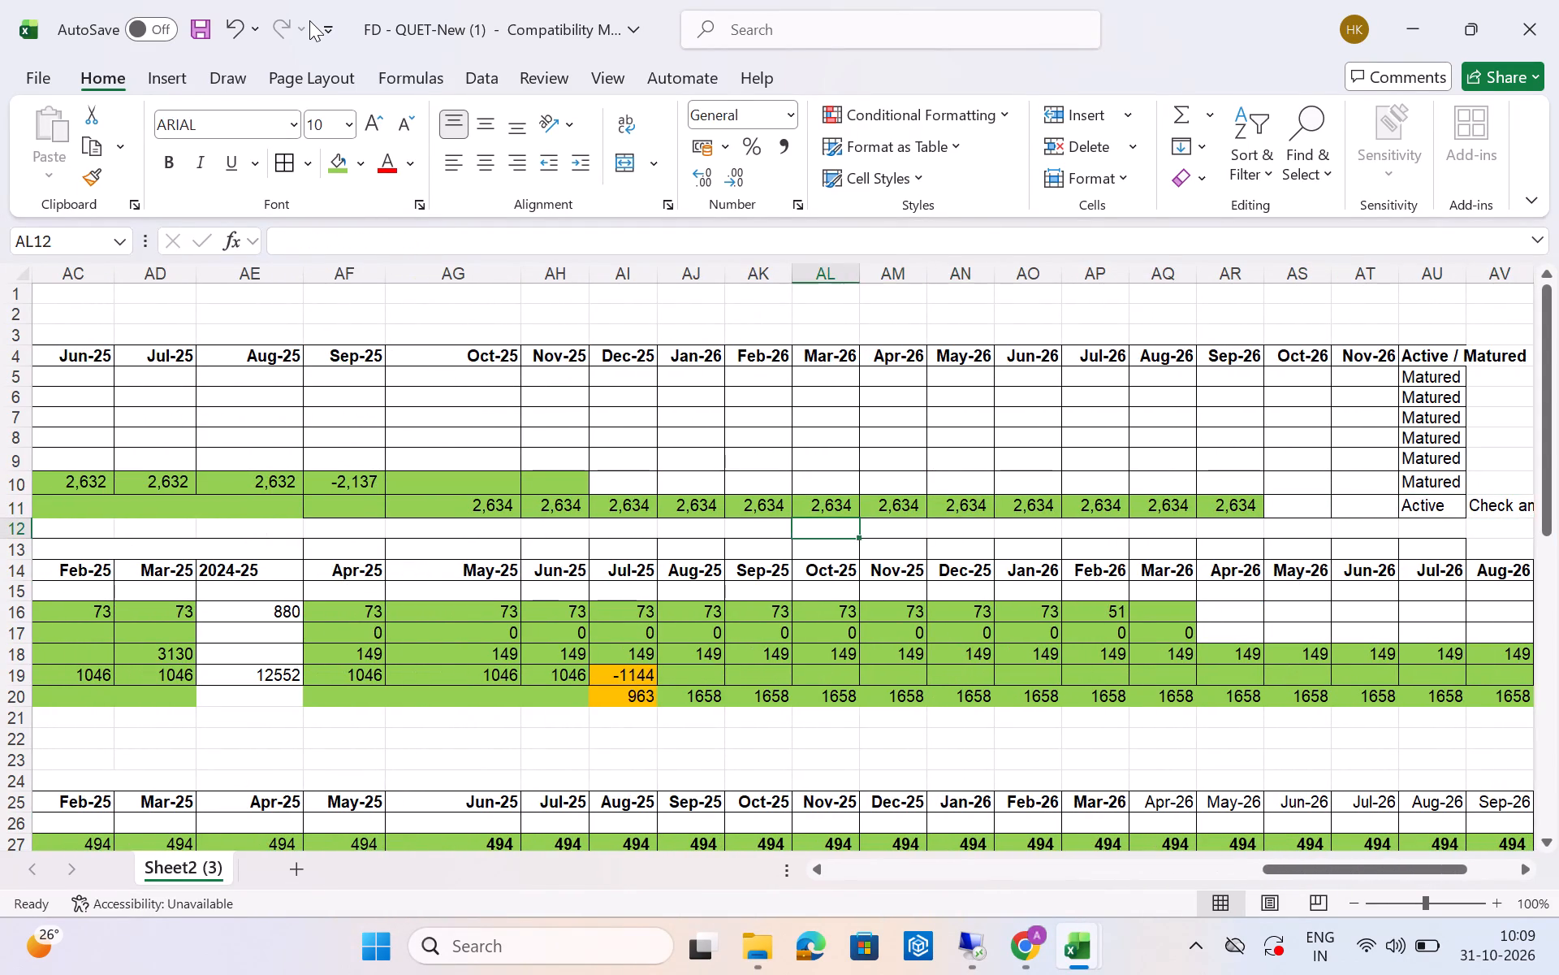
{"action": "key", "text": "Right"}
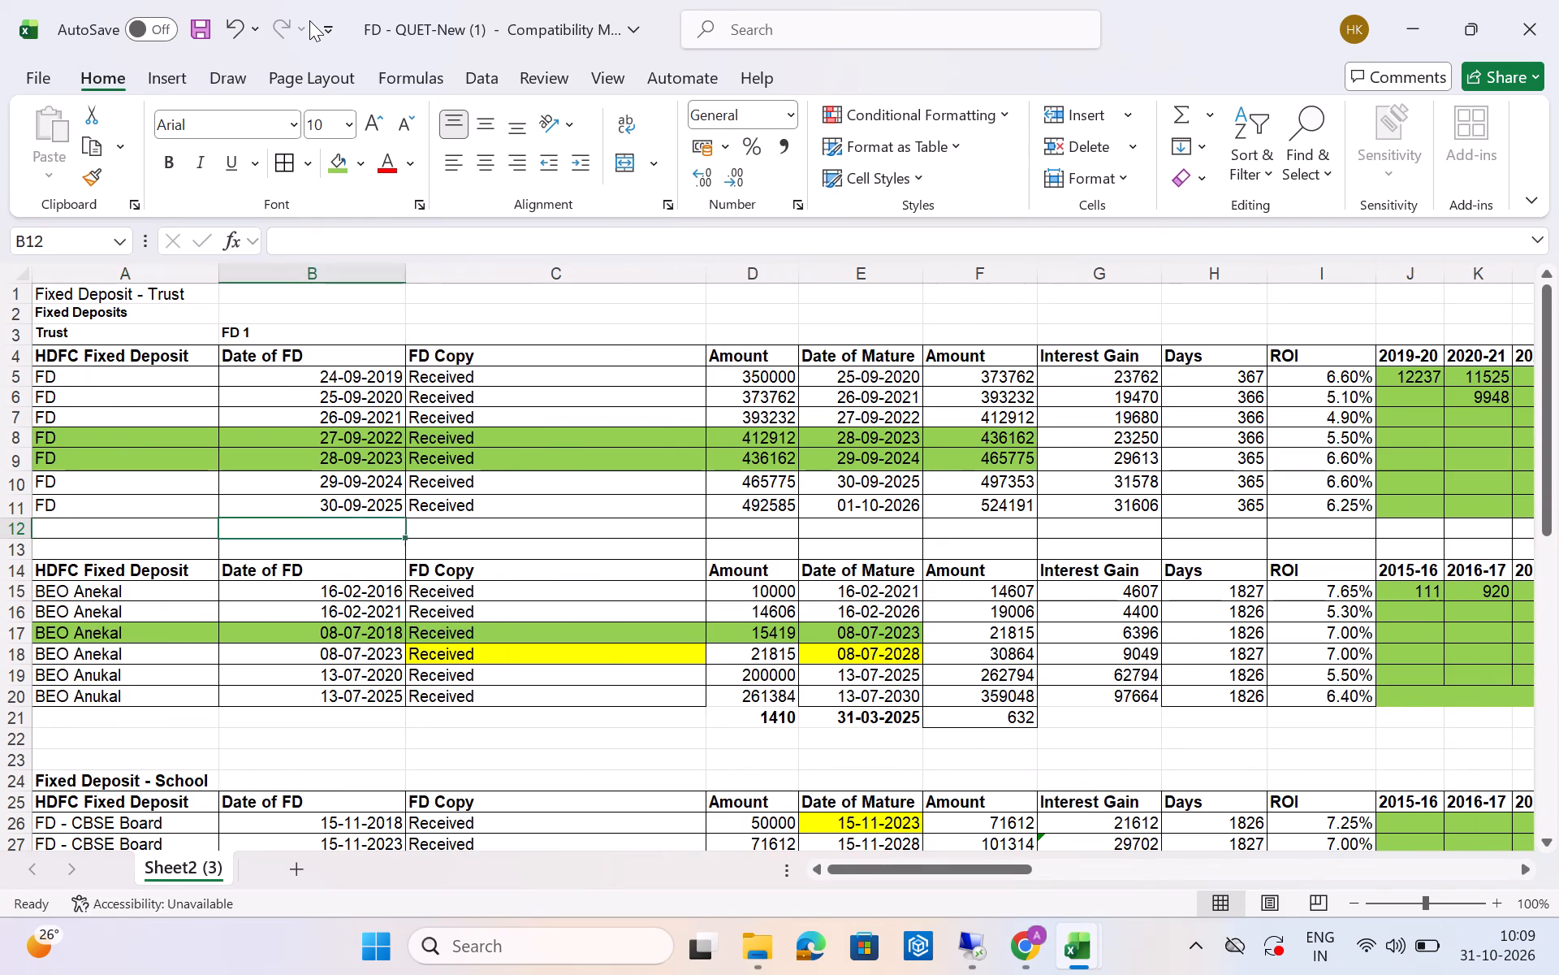
{"action": "key", "text": "Up"}
{"action": "key", "text": "Right"}
{"action": "key", "text": "Right"}
{"action": "key", "text": "Right"}
{"action": "key", "text": "Right"}
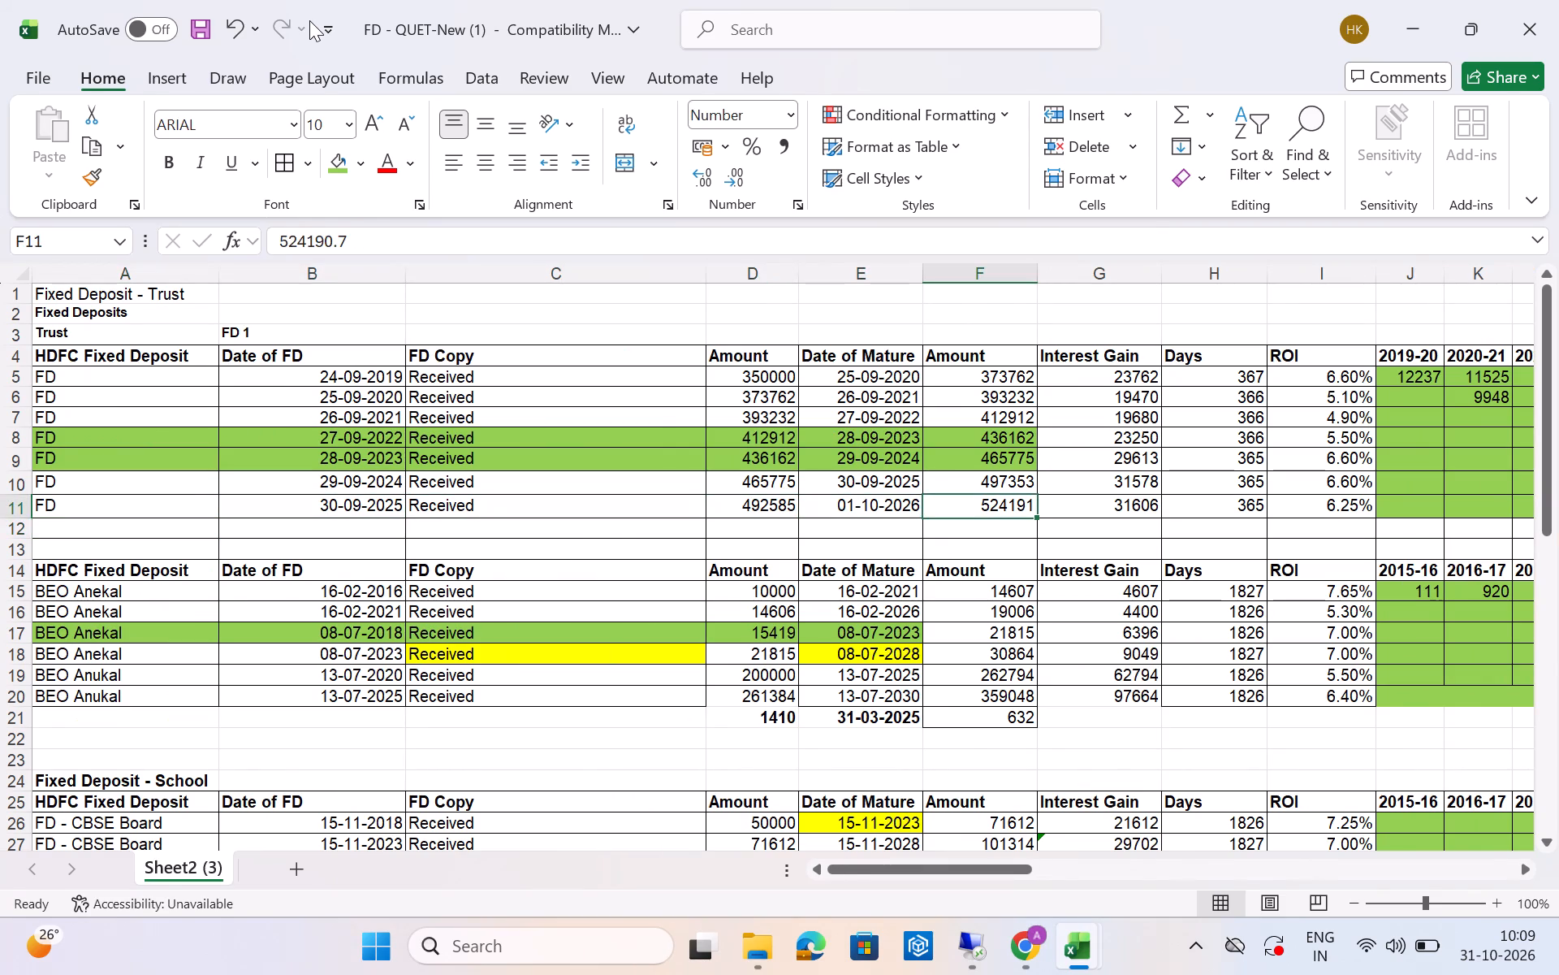
{"action": "key", "text": "F2"}
{"action": "key", "text": "Escape"}
{"action": "key", "text": "Right"}
{"action": "key", "text": "F2"}
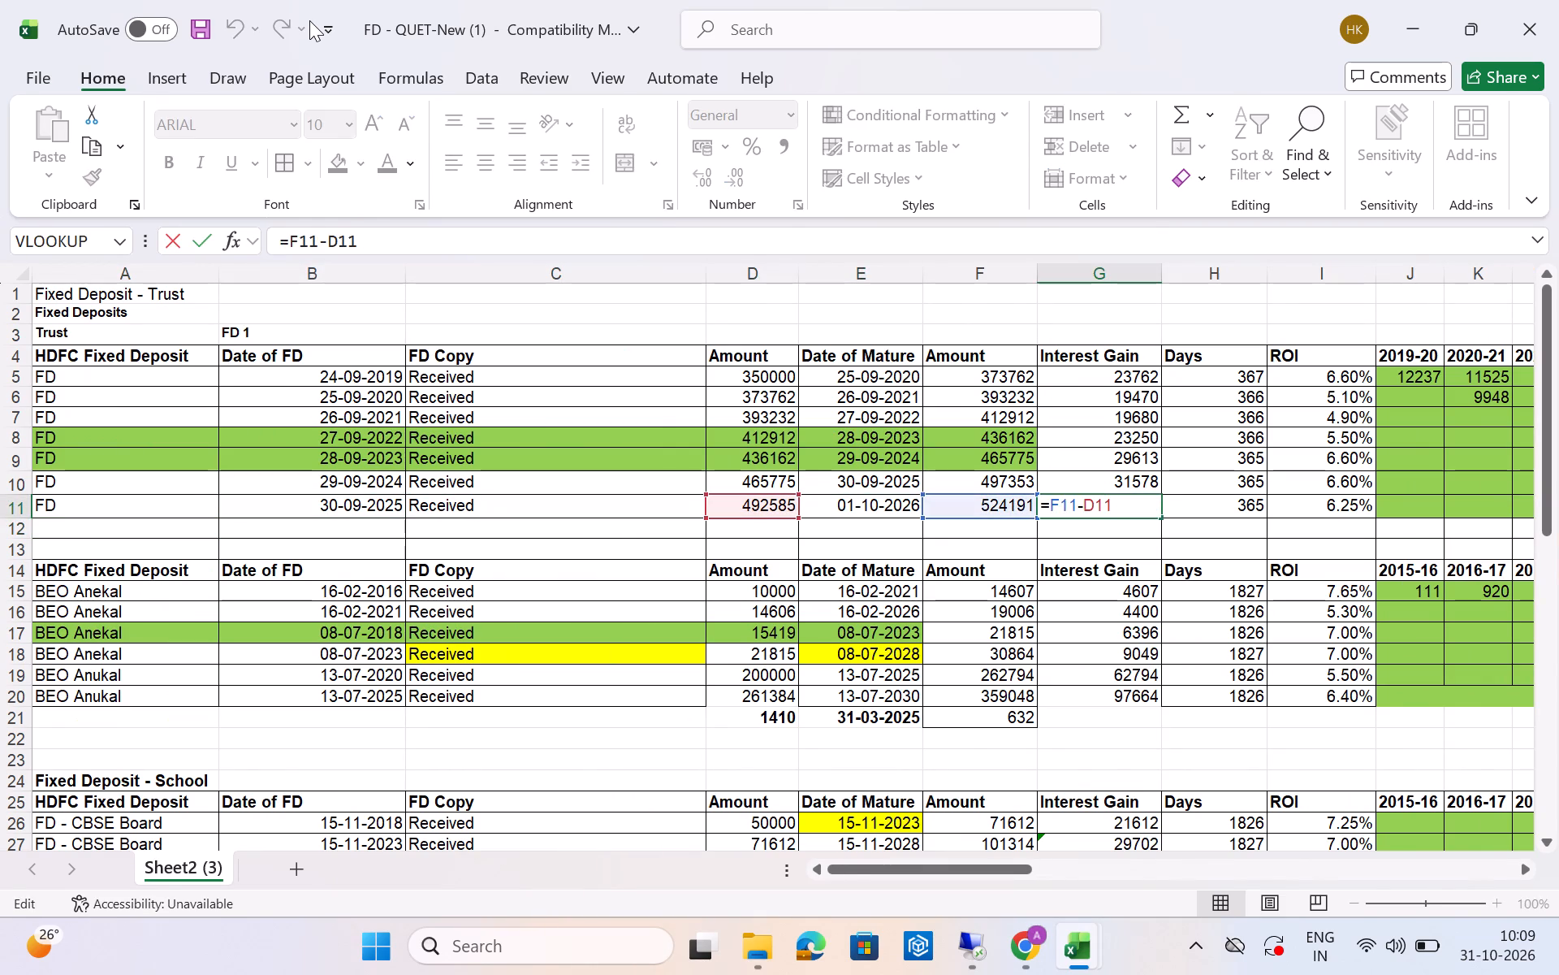
{"action": "key", "text": "Escape"}
{"action": "key", "text": "Right"}
{"action": "key", "text": "F2"}
{"action": "key", "text": "Escape"}
{"action": "key", "text": "Right"}
{"action": "key", "text": "F2"}
{"action": "key", "text": "Escape"}
{"action": "key", "text": "F2"}
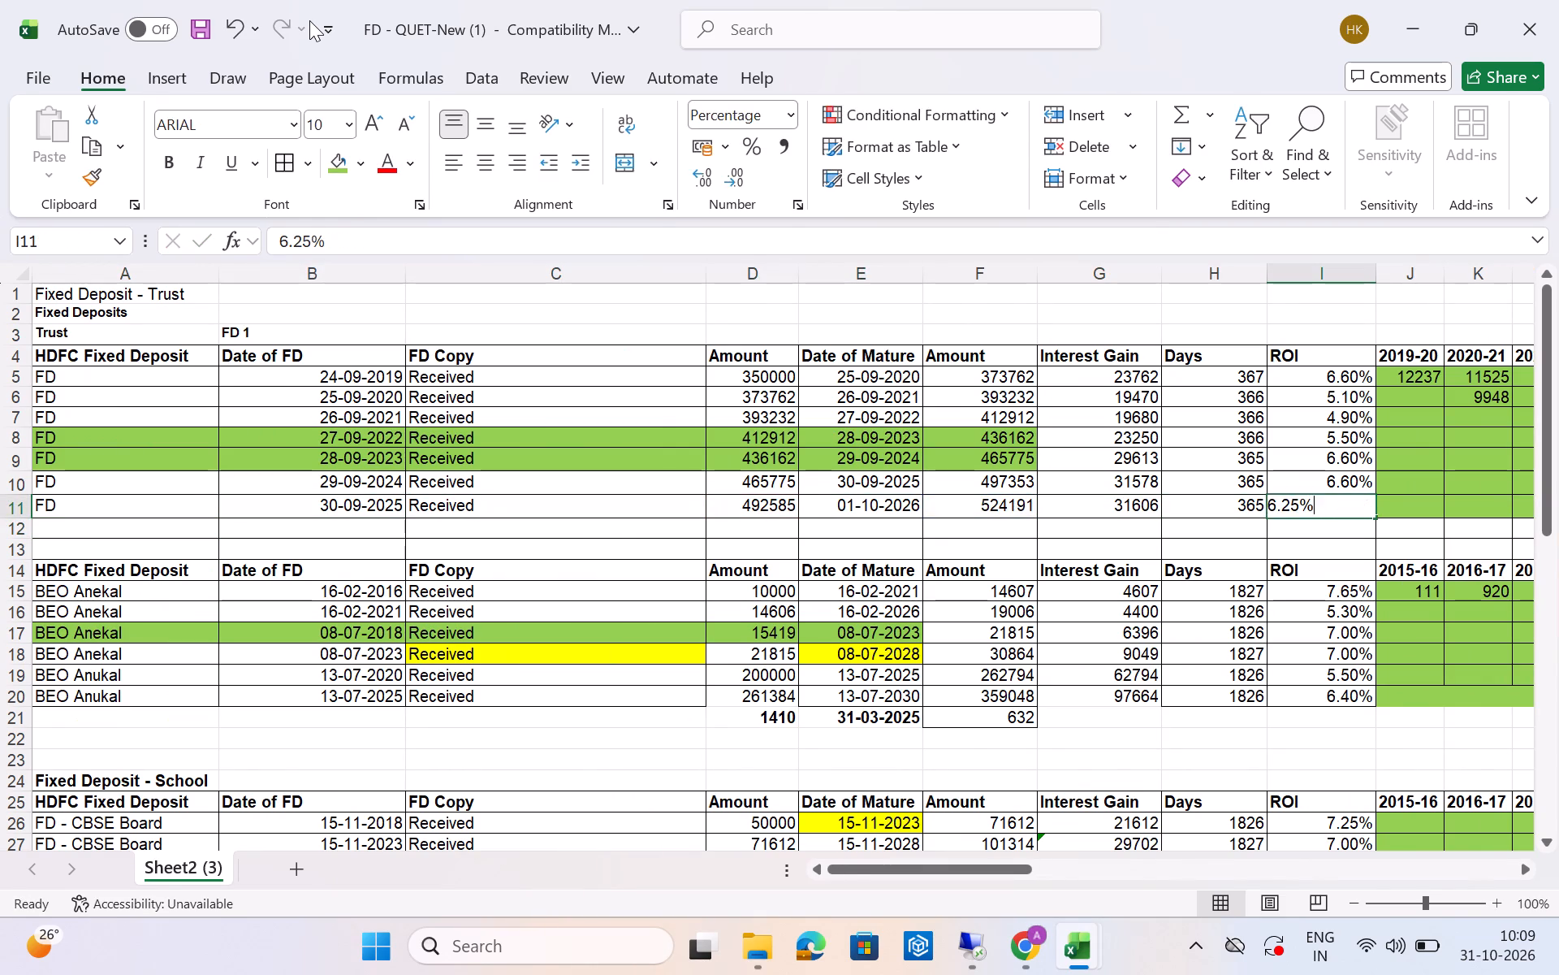
{"action": "key", "text": "Escape"}
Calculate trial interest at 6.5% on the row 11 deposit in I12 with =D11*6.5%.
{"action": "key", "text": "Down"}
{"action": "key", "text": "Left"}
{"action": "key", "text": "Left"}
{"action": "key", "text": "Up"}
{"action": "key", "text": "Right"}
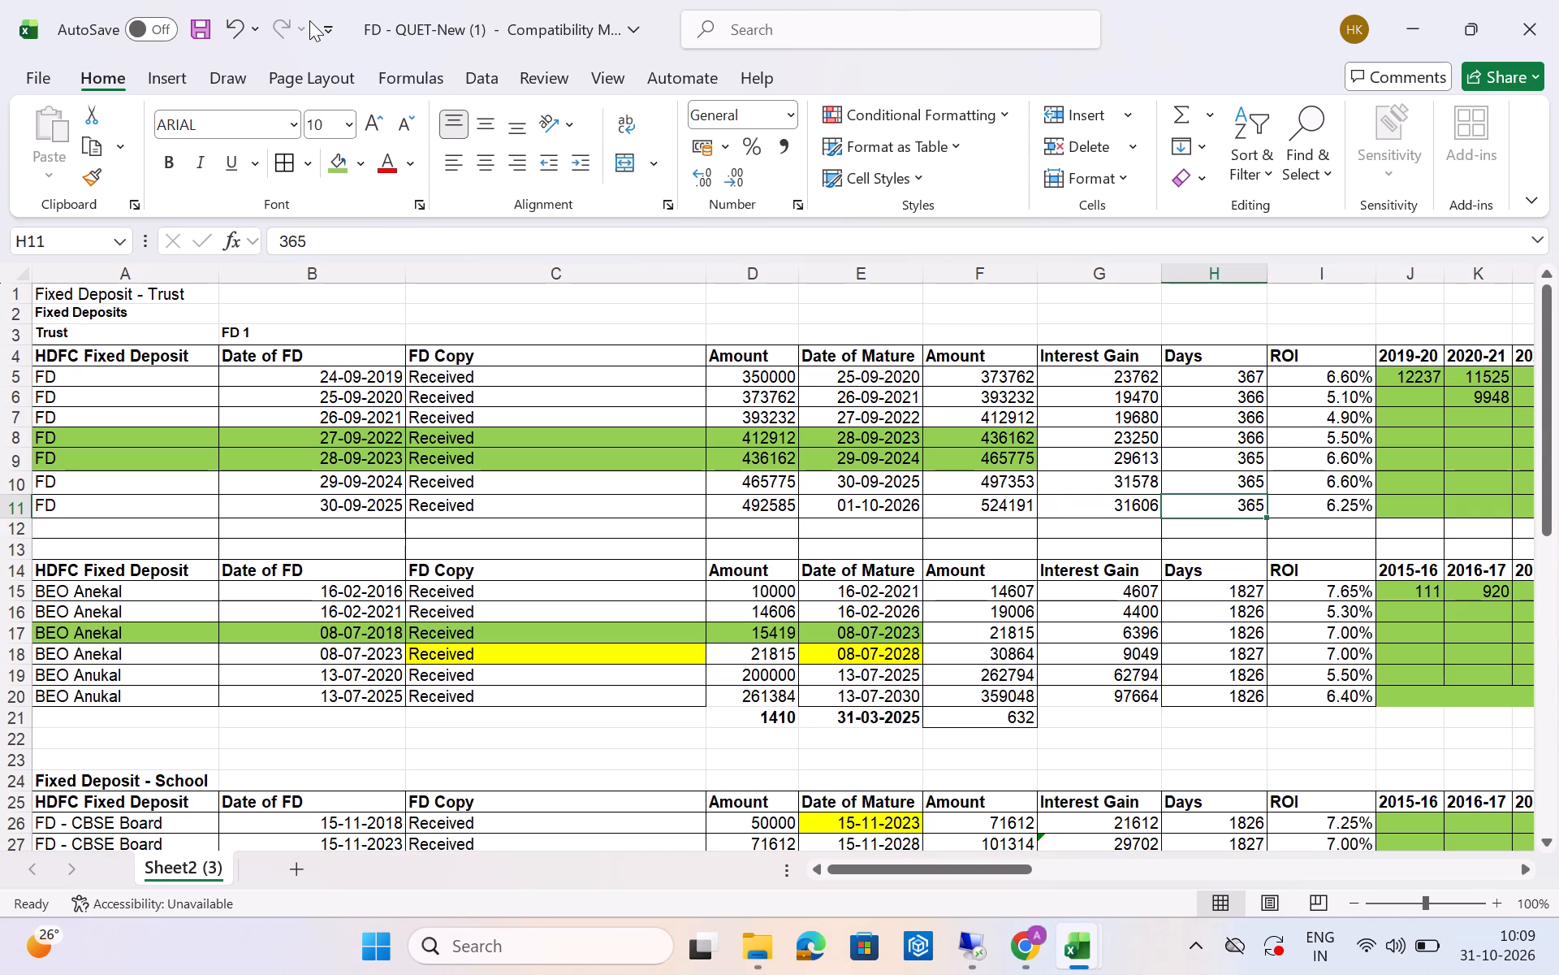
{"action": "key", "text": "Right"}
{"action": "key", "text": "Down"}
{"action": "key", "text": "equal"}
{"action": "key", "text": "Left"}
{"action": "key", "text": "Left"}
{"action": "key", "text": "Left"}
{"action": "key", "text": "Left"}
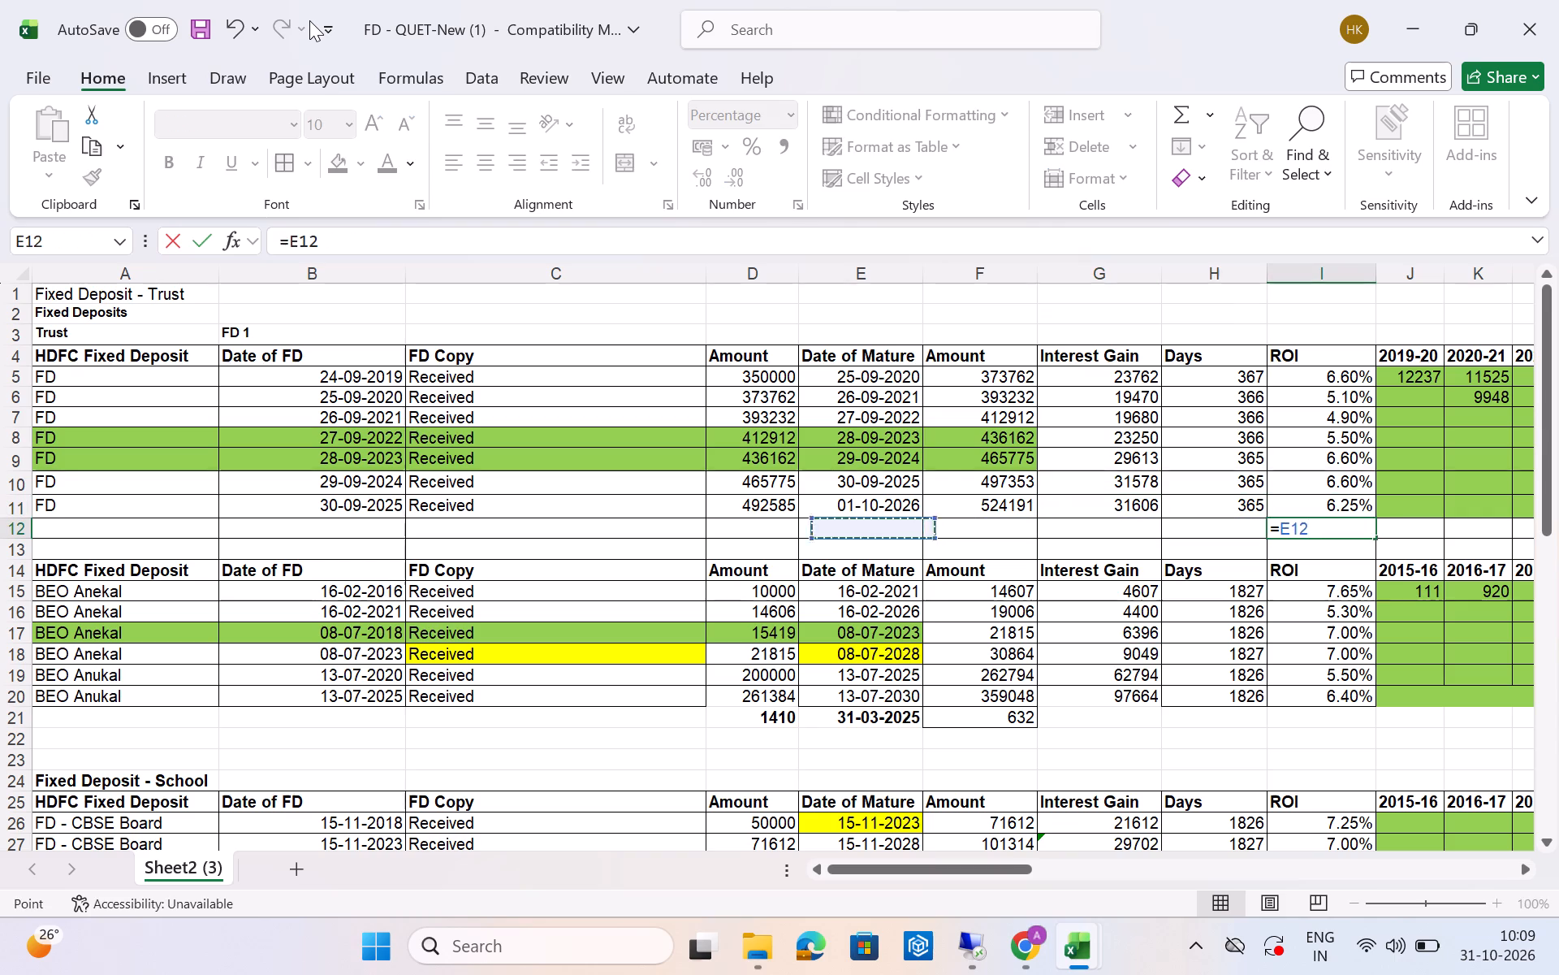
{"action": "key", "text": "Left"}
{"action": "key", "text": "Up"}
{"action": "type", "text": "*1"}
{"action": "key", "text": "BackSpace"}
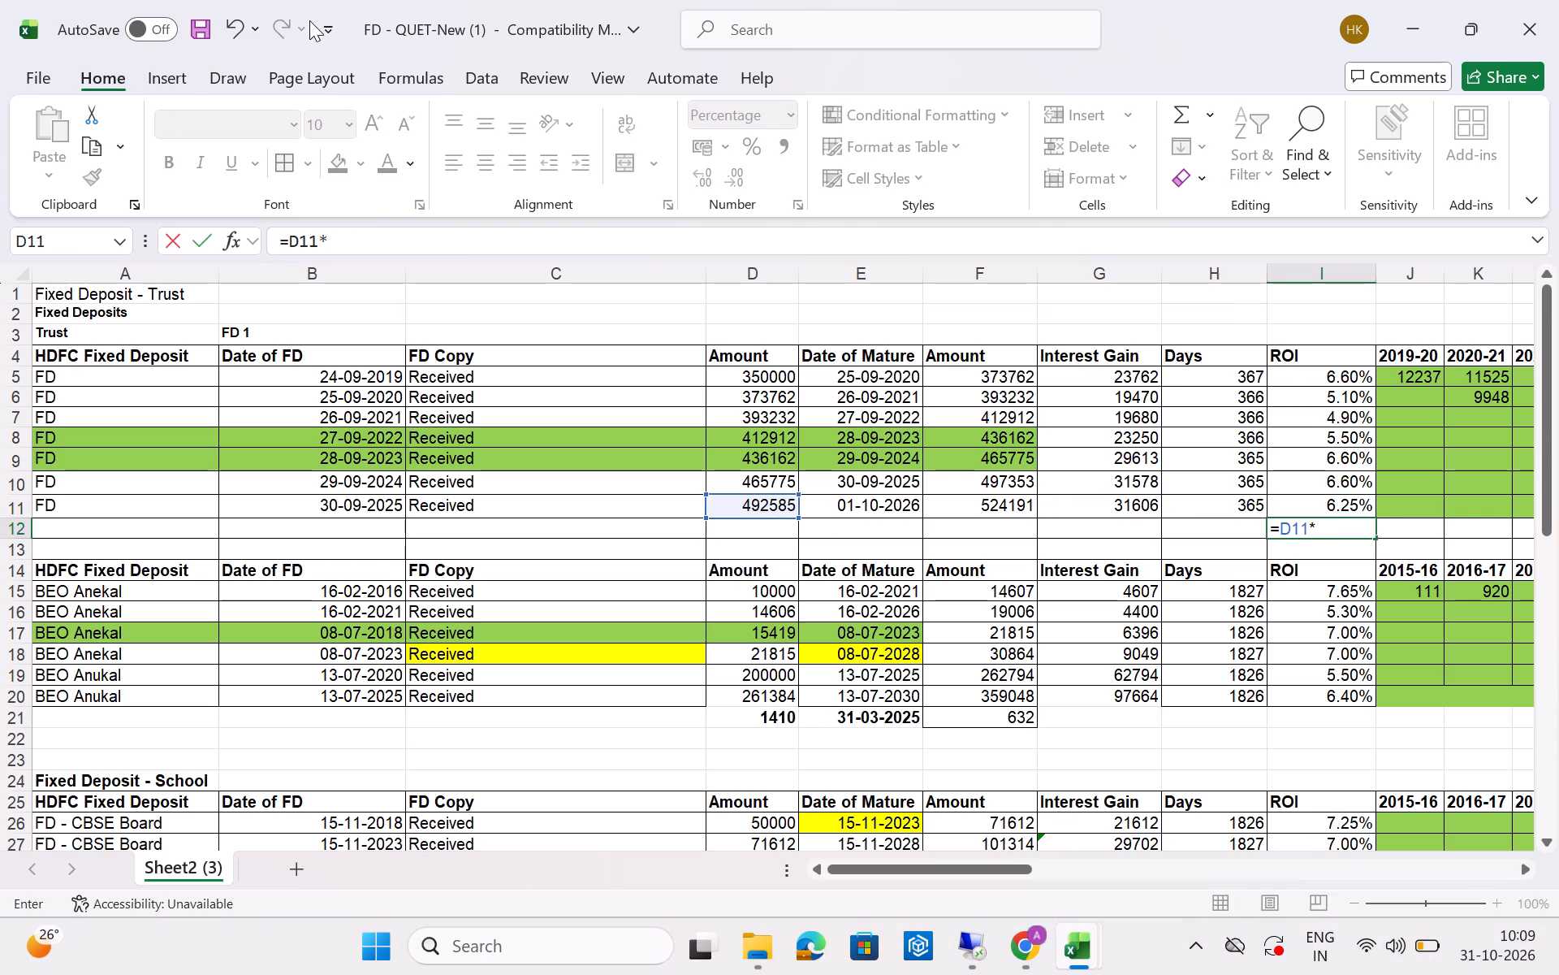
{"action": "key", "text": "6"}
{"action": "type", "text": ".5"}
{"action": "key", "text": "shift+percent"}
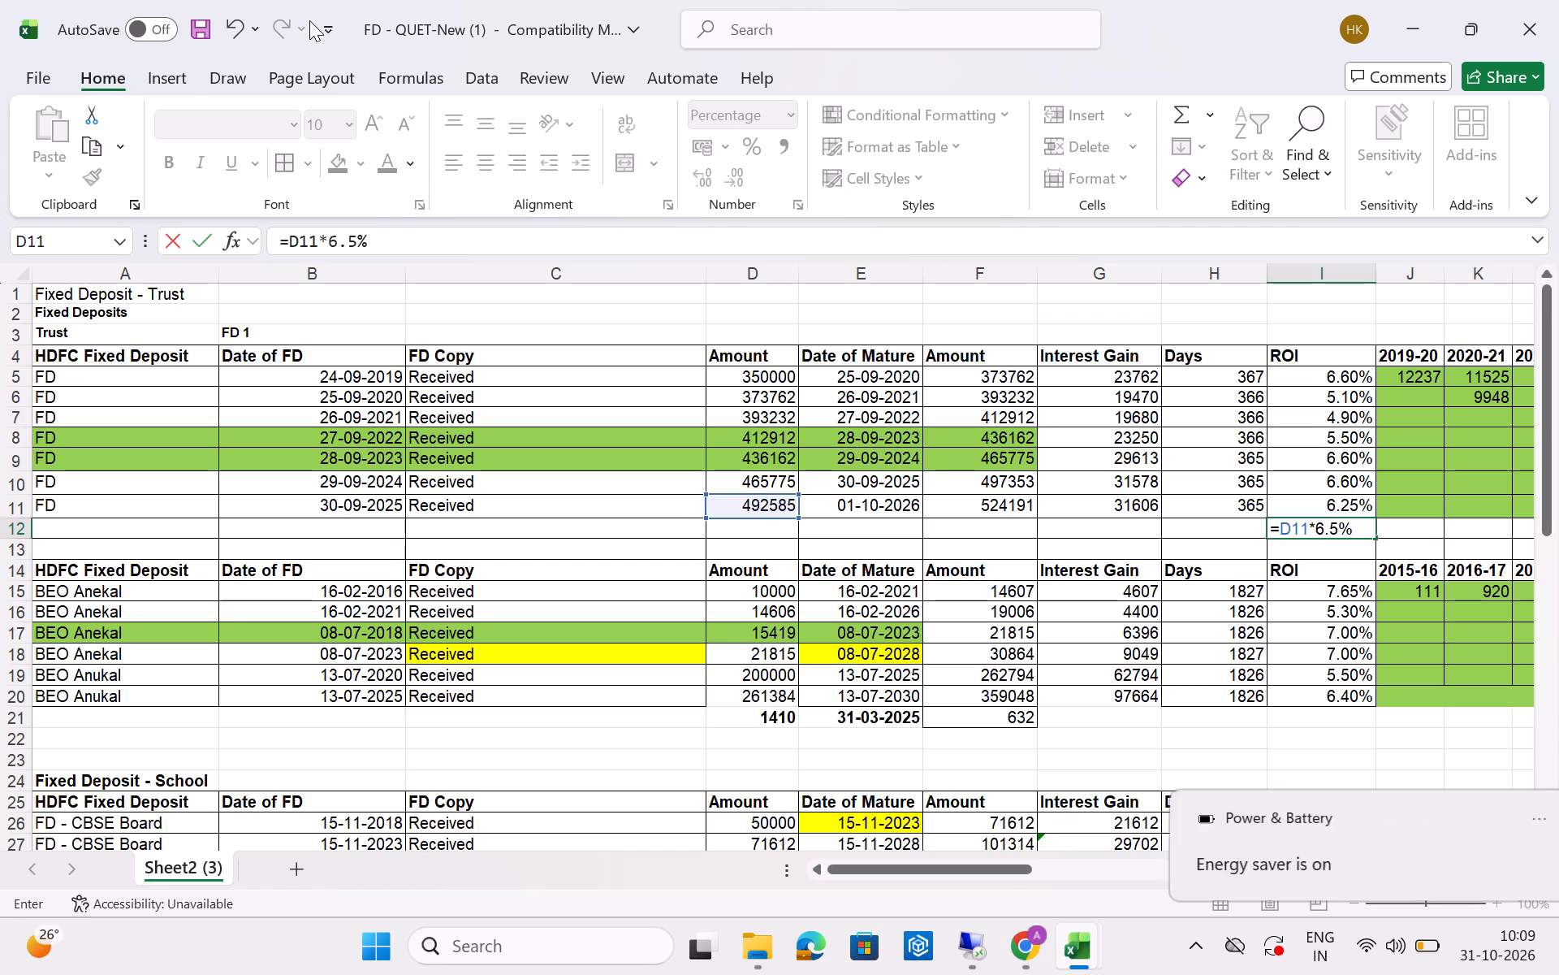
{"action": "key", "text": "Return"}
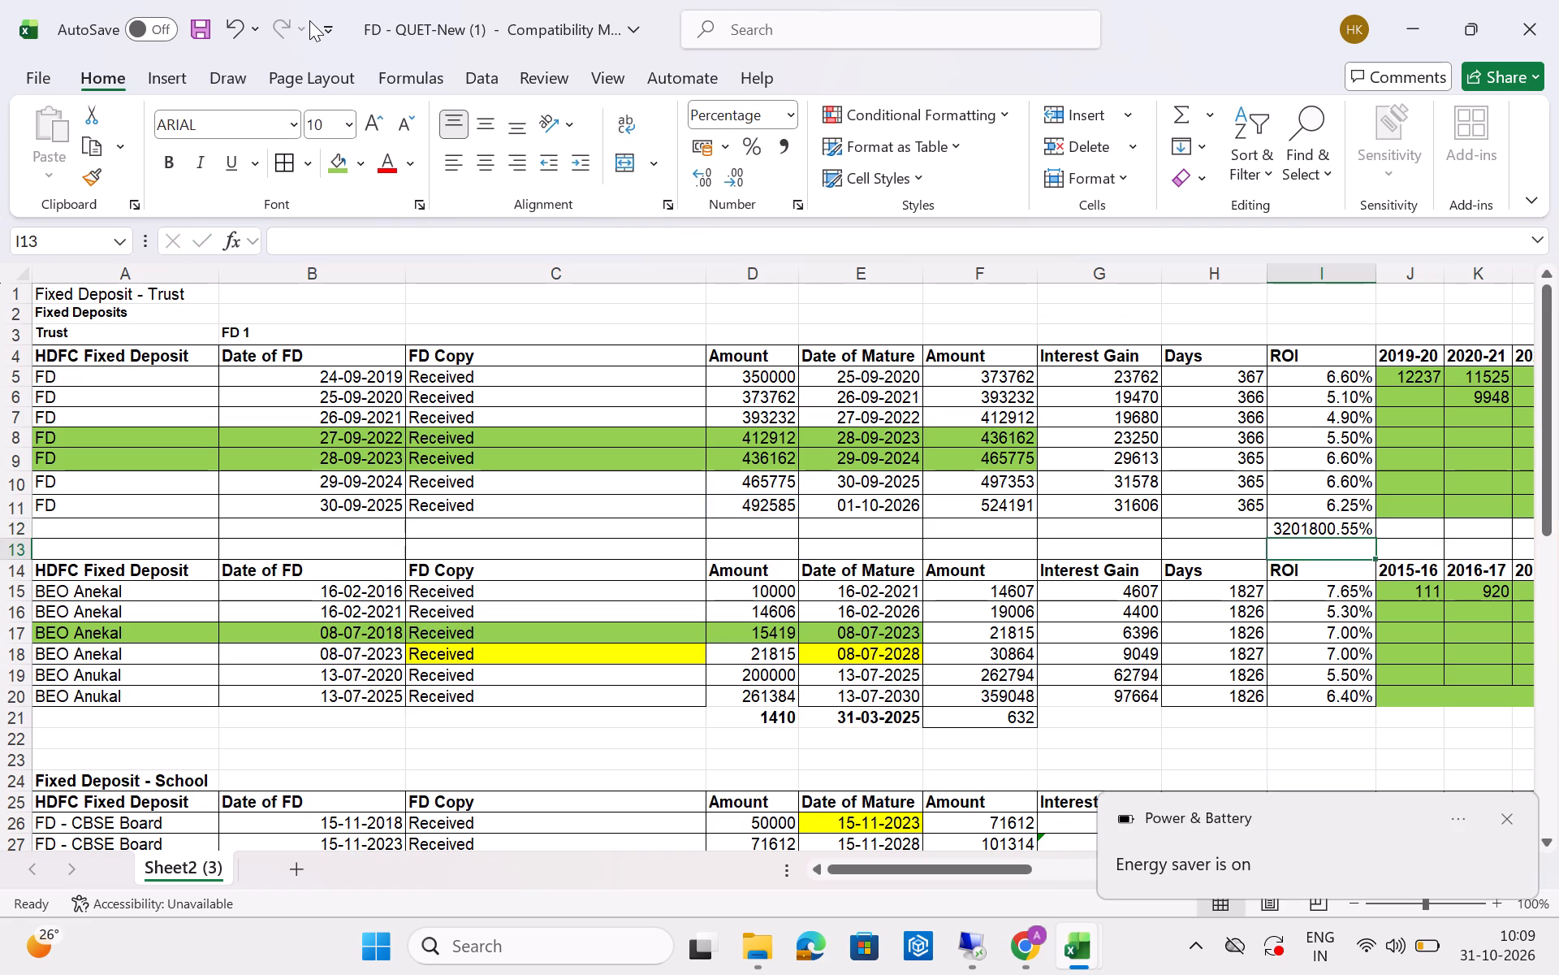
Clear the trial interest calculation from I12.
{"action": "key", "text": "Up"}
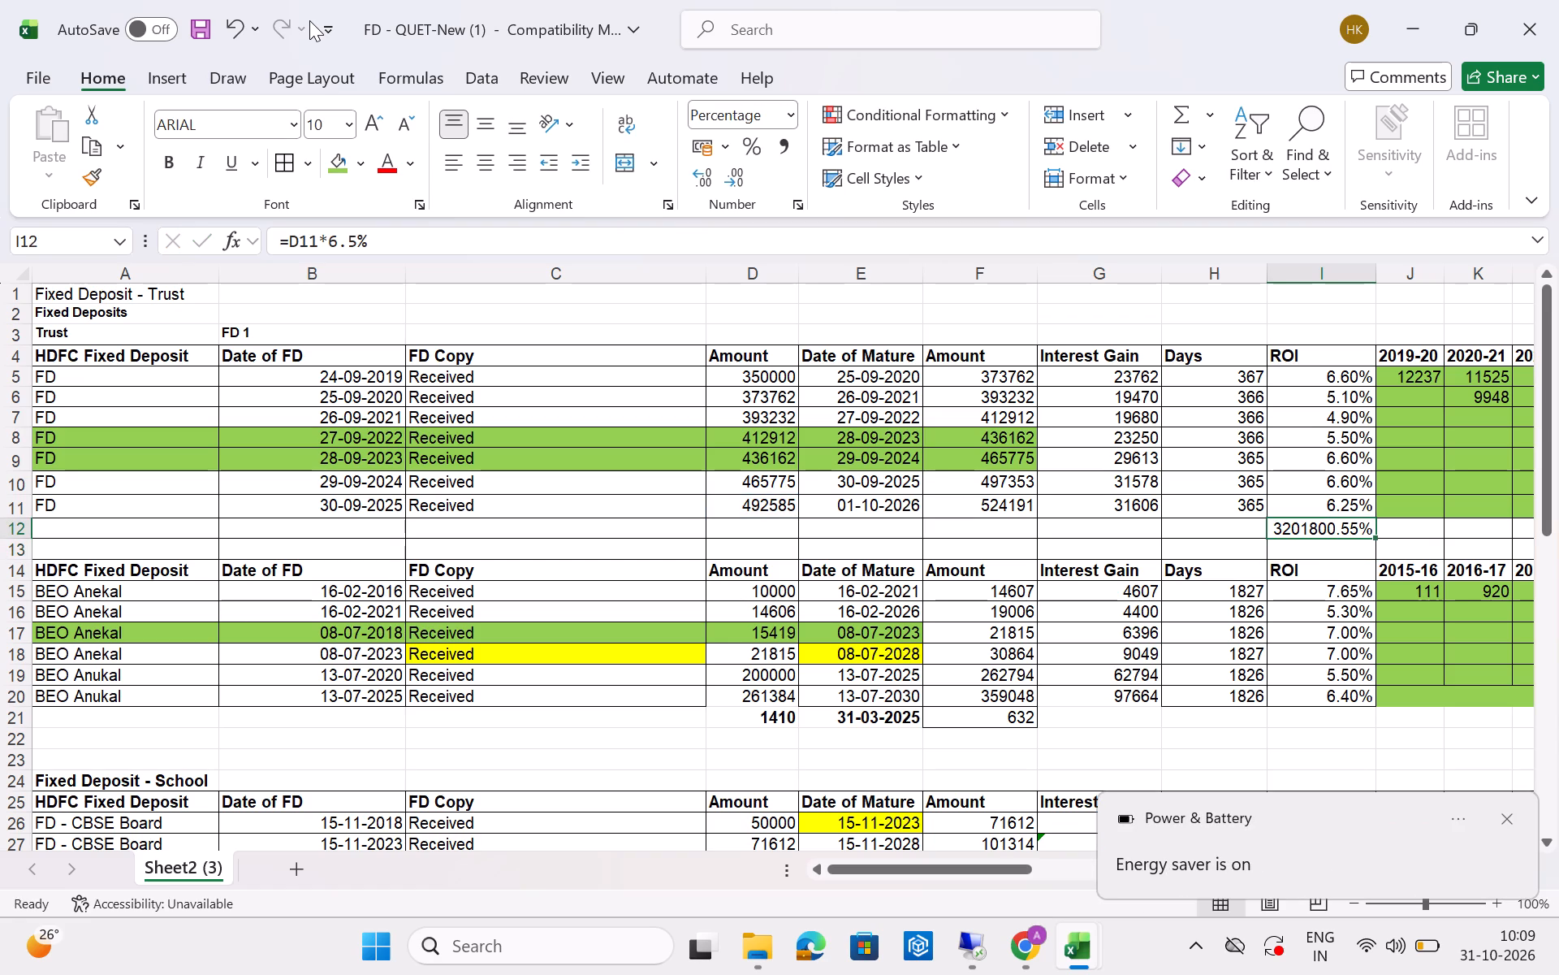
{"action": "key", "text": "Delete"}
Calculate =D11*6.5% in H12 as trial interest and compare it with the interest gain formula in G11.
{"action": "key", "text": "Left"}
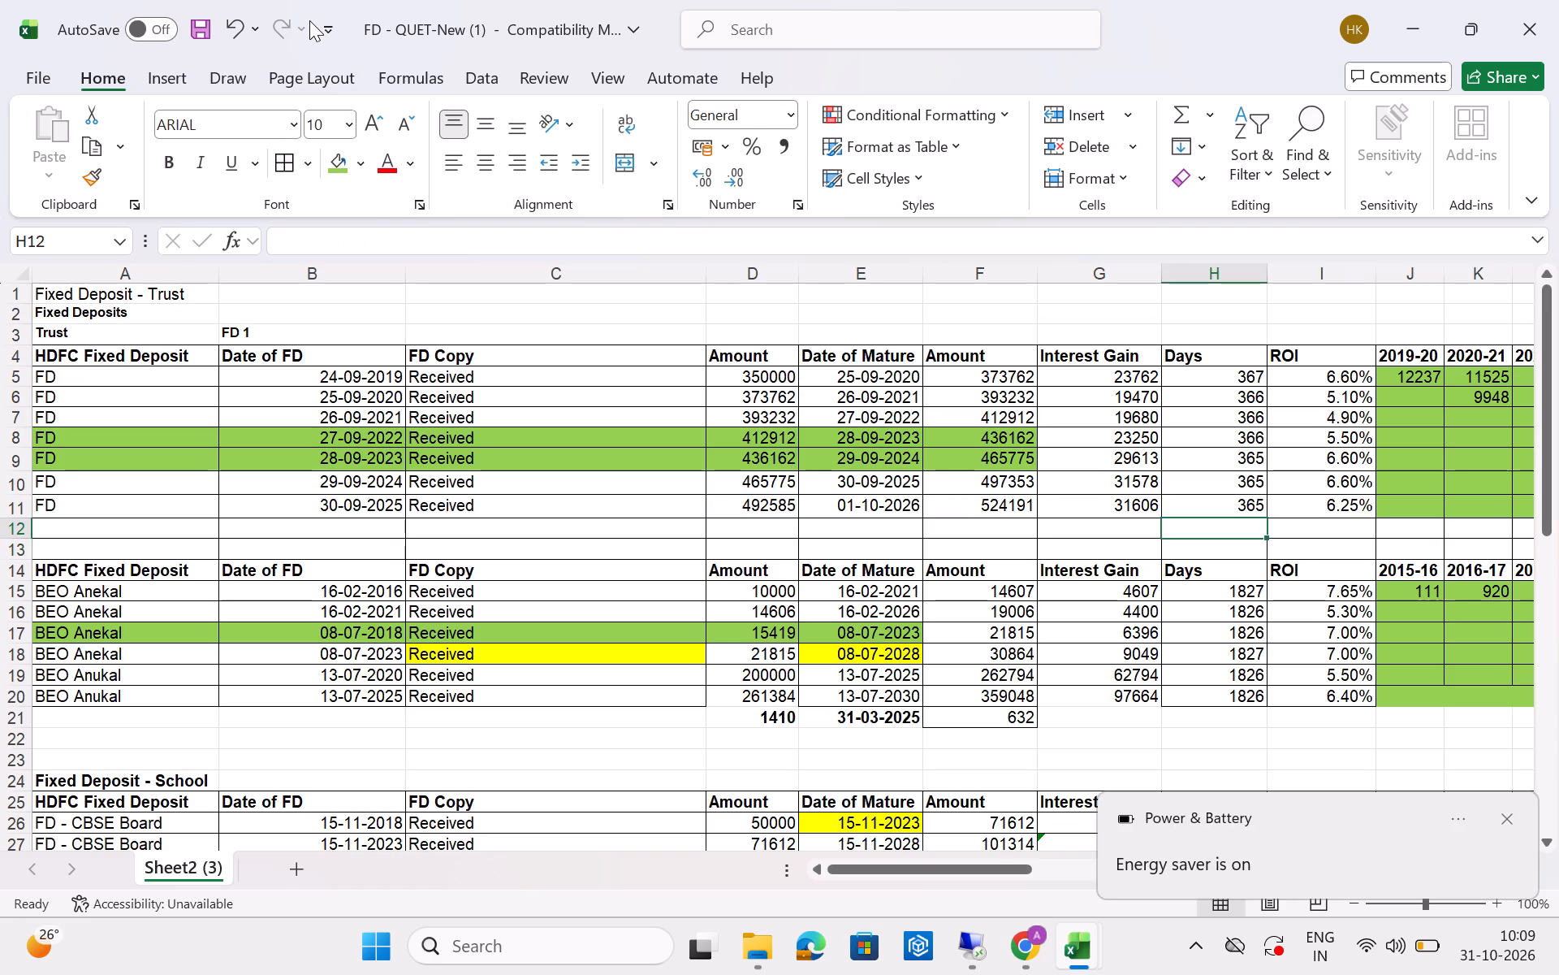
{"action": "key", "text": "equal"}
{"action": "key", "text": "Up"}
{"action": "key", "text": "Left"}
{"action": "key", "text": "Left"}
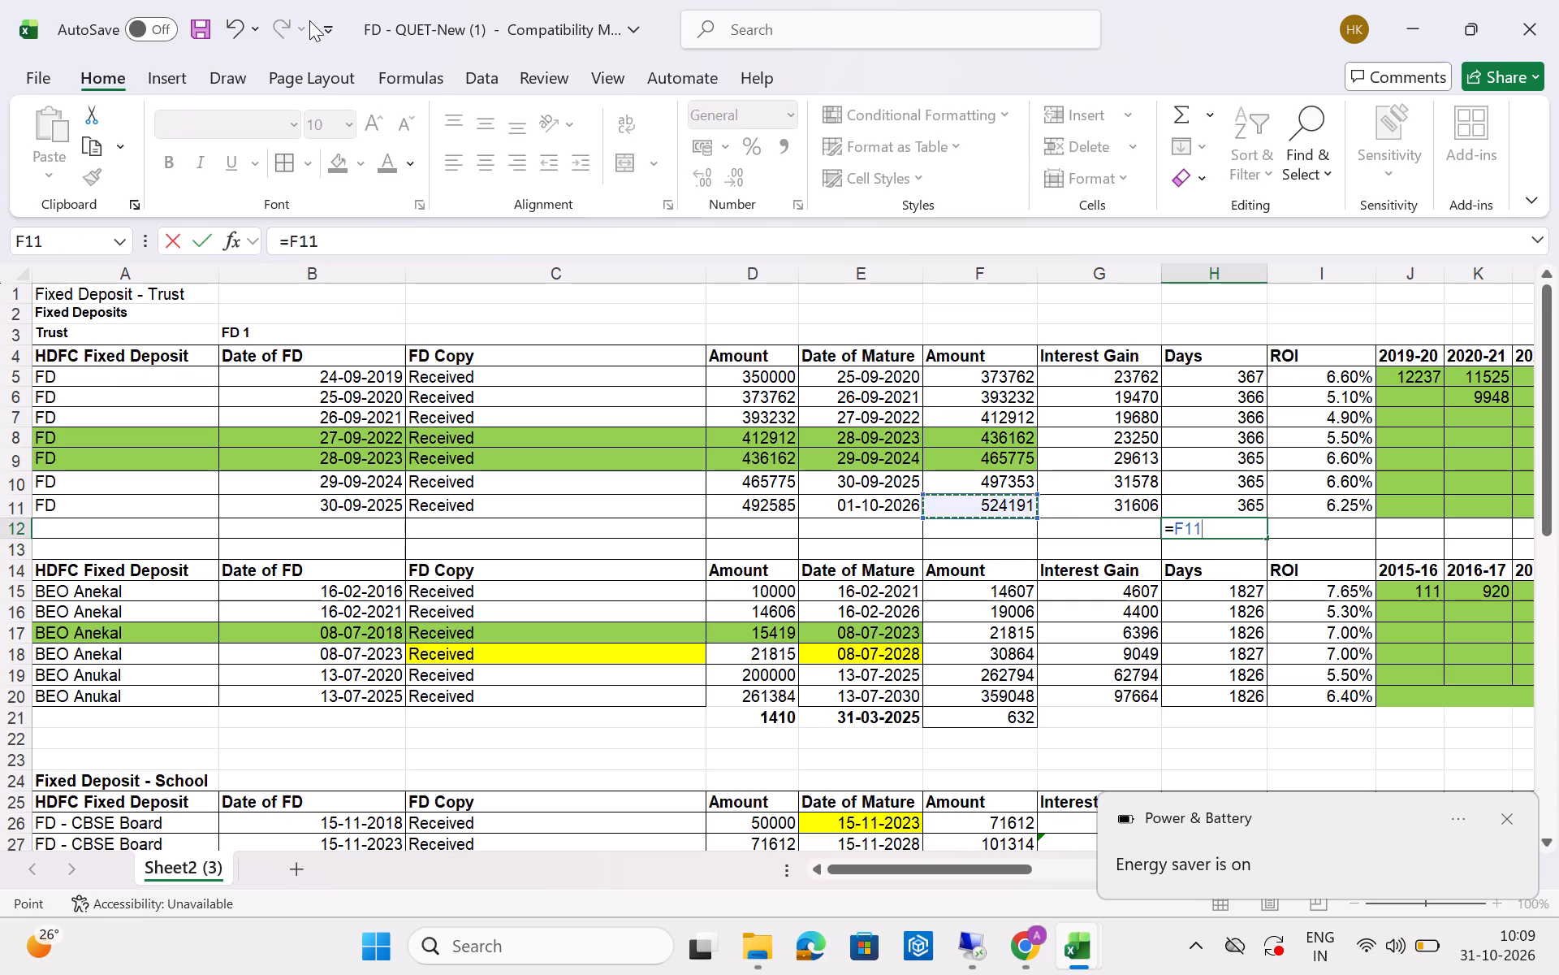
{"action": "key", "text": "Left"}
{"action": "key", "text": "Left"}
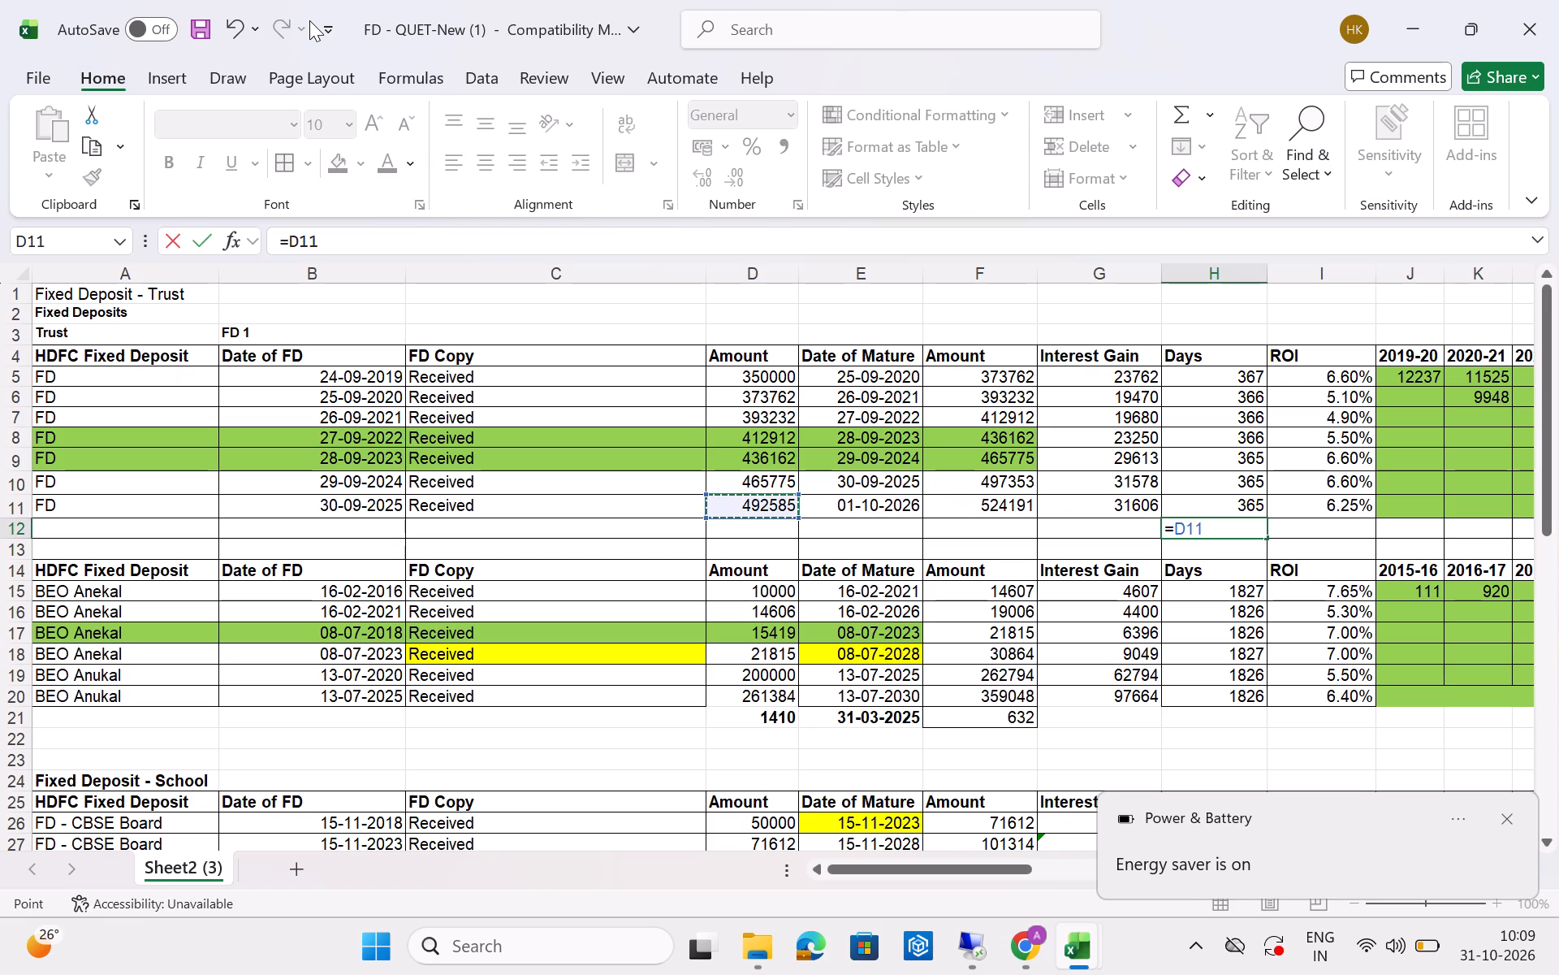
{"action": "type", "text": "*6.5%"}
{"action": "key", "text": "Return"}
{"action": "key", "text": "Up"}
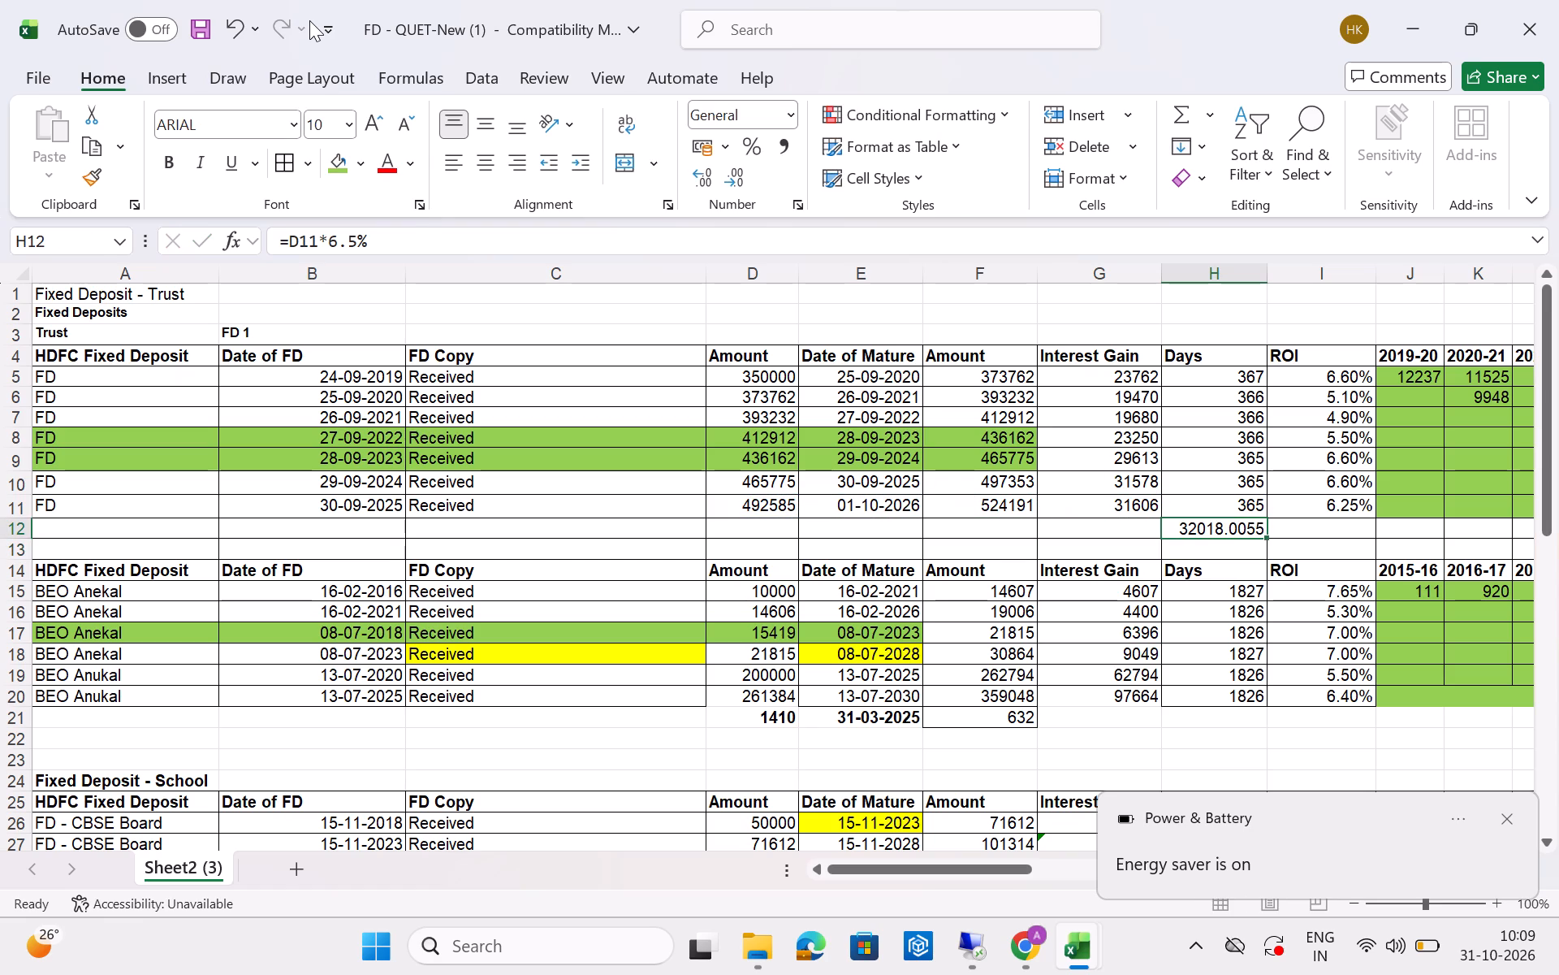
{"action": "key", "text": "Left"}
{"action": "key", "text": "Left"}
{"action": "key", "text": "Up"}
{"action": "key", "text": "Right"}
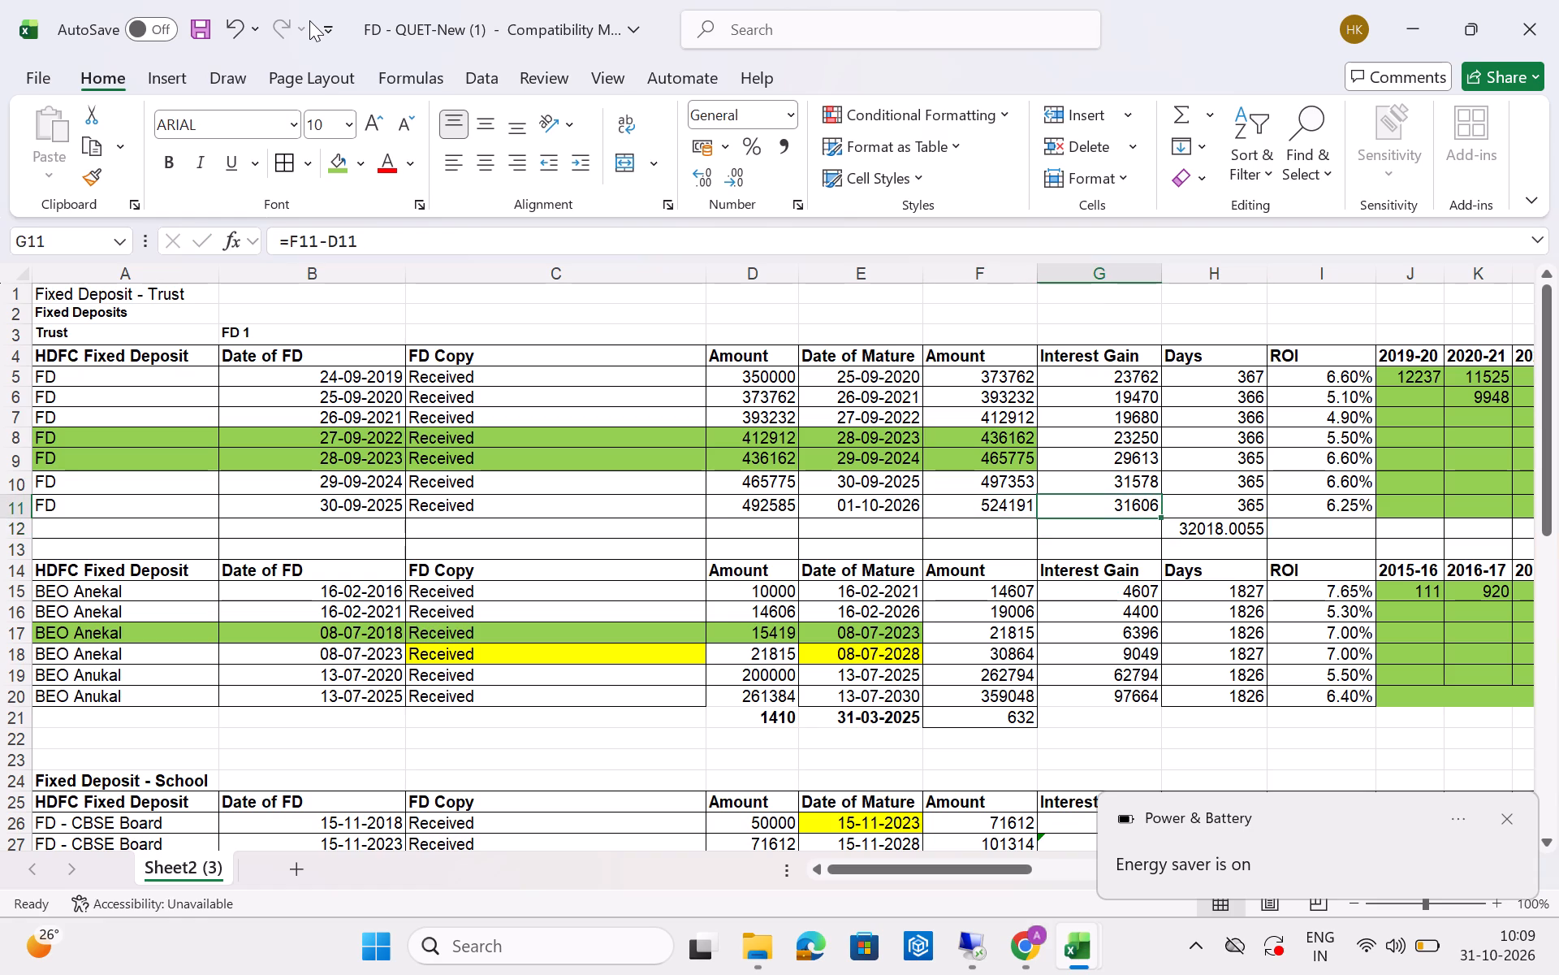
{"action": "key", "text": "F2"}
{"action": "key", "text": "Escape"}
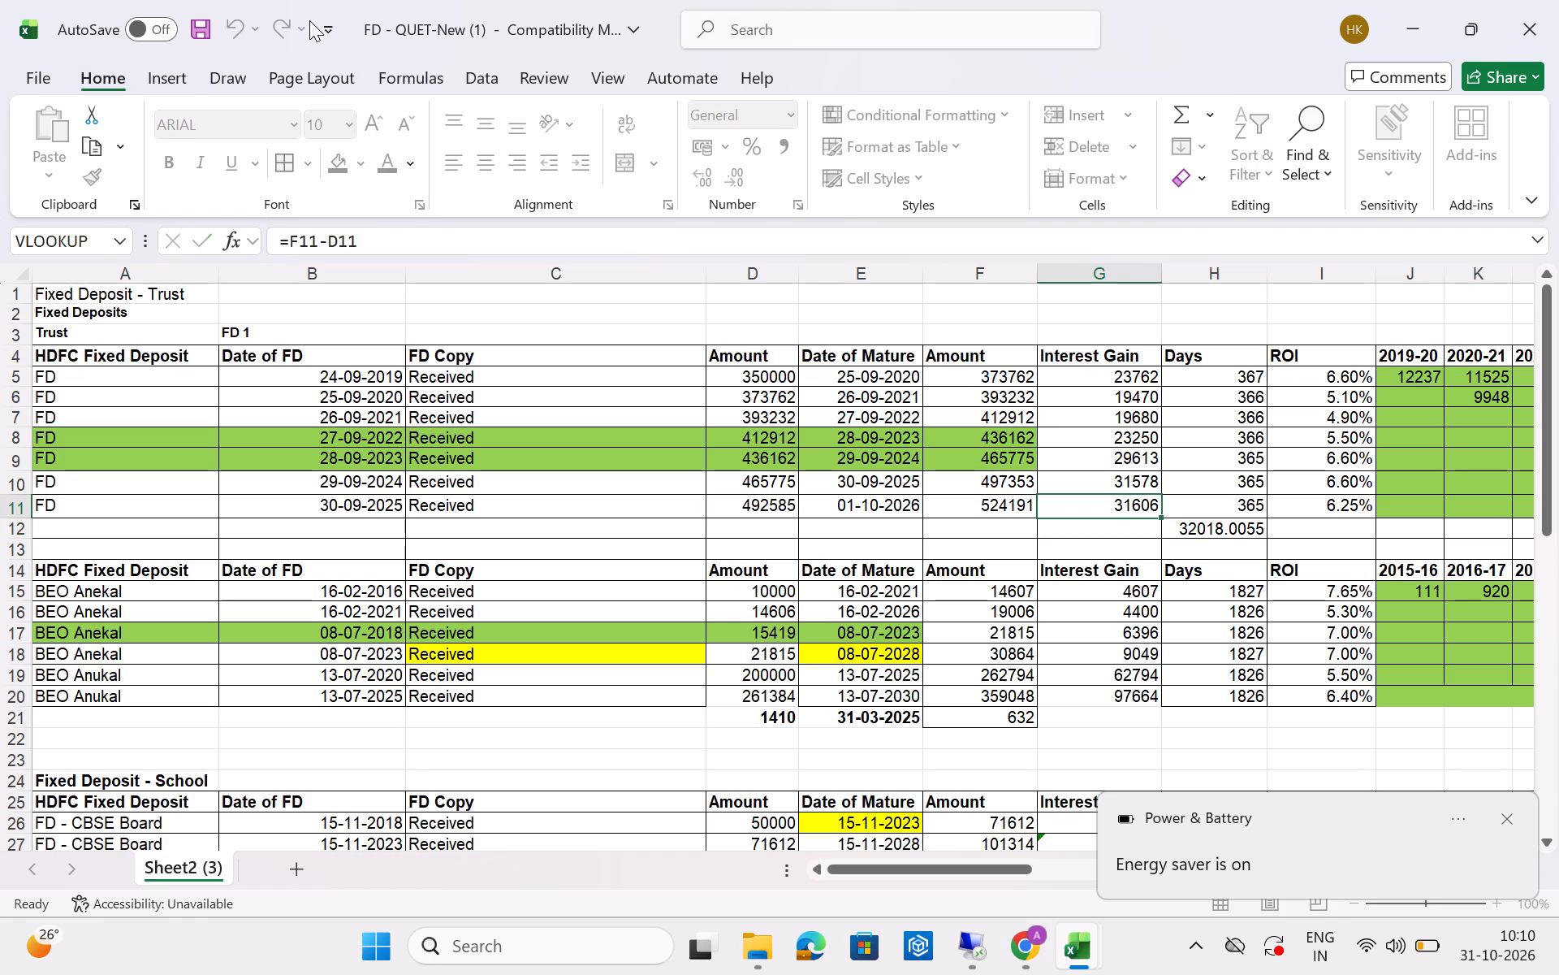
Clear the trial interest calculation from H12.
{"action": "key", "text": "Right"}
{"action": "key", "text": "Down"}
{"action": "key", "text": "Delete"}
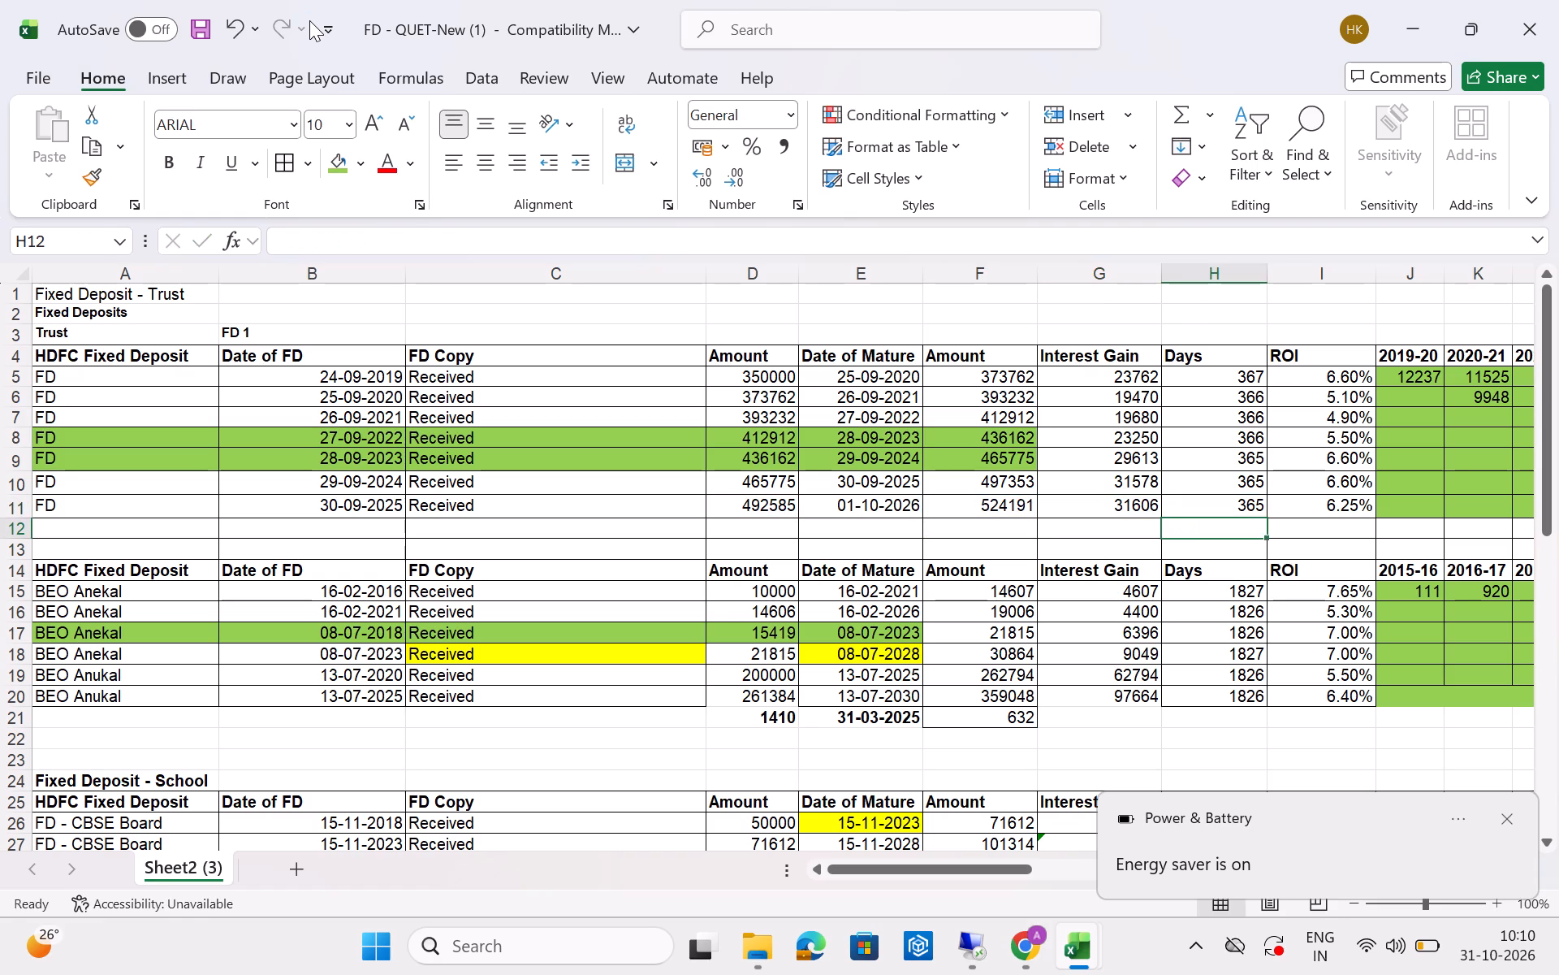
Recheck row 11's interest gain and maturity amount in G11 and F11.
{"action": "key", "text": "Left"}
{"action": "key", "text": "Down"}
{"action": "key", "text": "Down"}
{"action": "key", "text": "Up"}
{"action": "key", "text": "Up"}
{"action": "key", "text": "Up"}
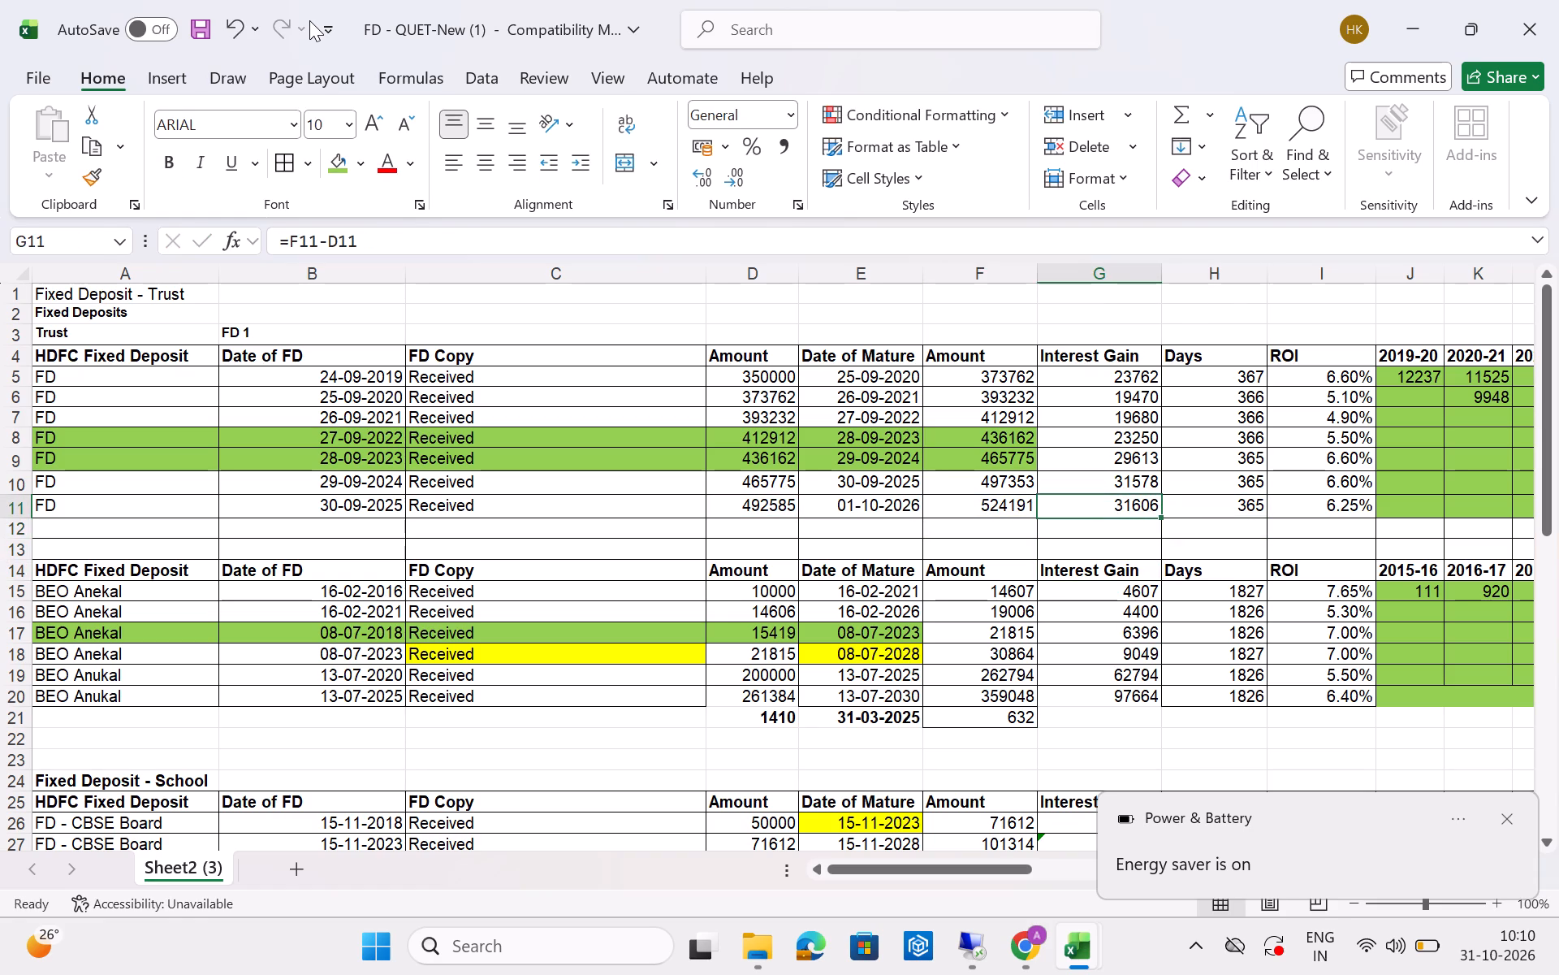
{"action": "key", "text": "Down"}
{"action": "key", "text": "Left"}
{"action": "key", "text": "Up"}
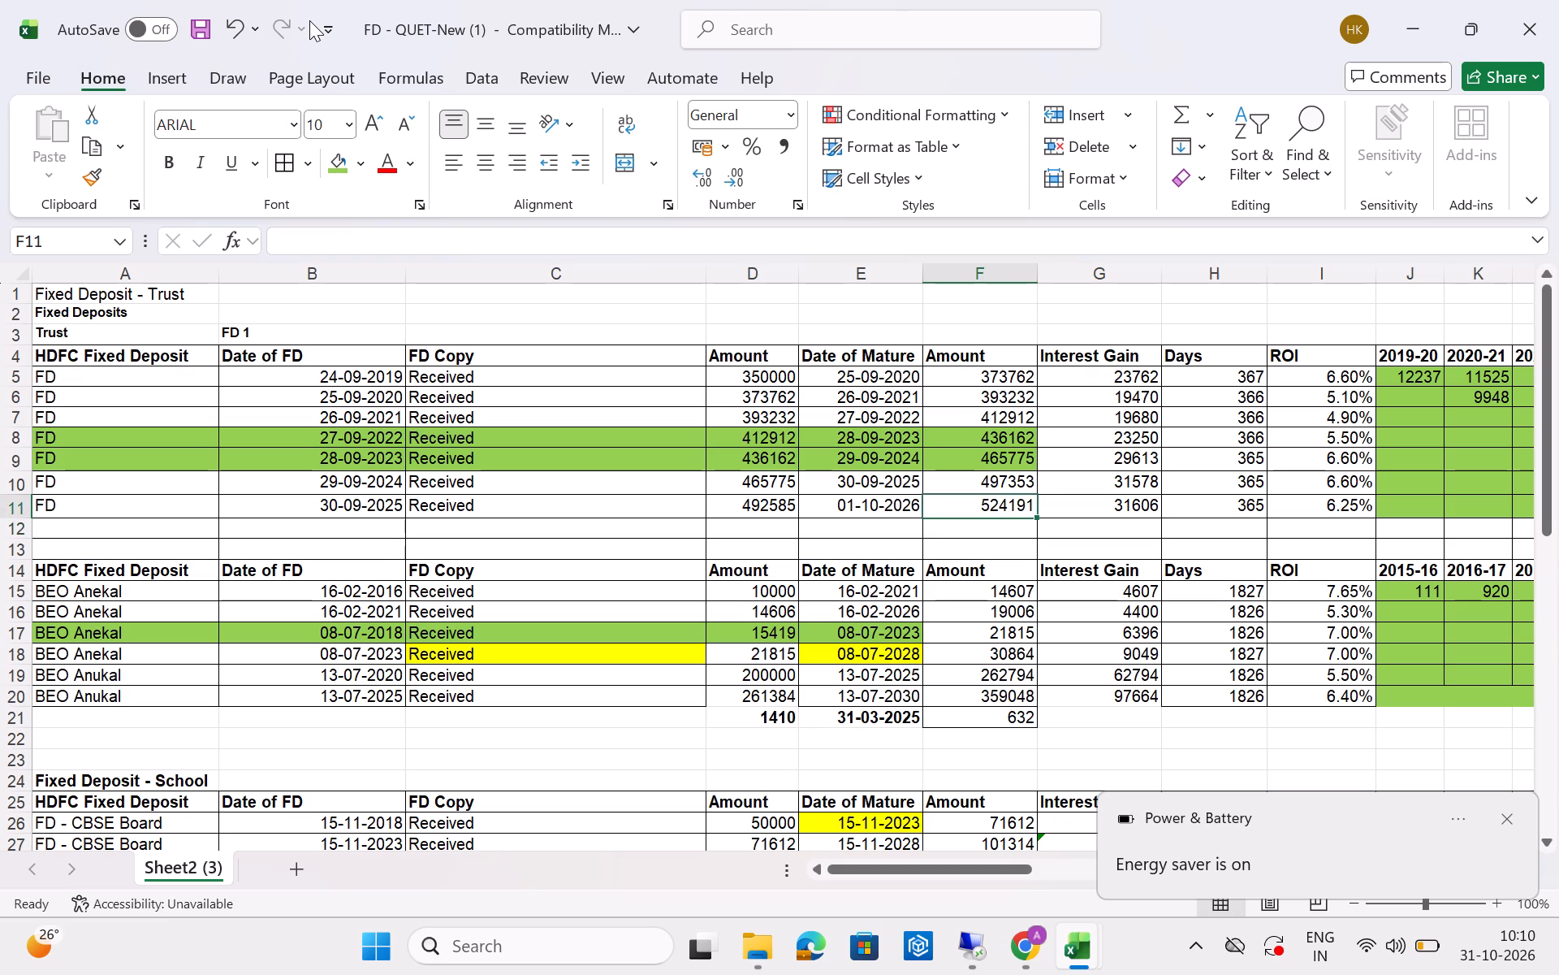
Check the principal amount, days and ROI of the Trust FD dated 30-09-2025 in D11, H11 and I11.
{"action": "key", "text": "Left"}
{"action": "key", "text": "Left"}
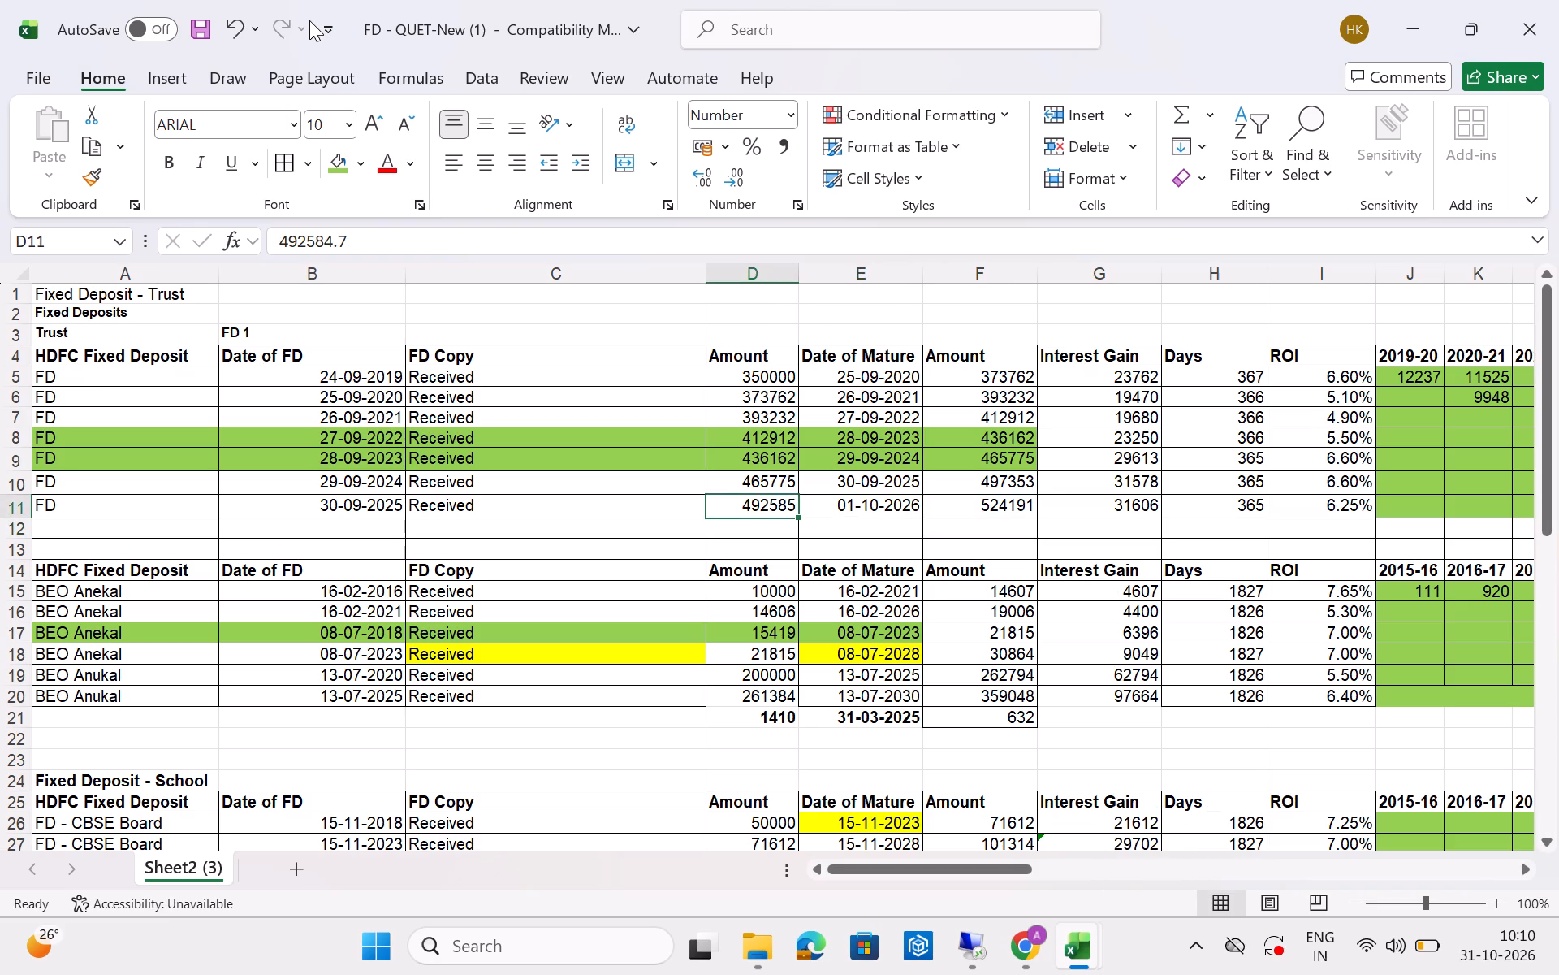
{"action": "key", "text": "Right"}
{"action": "key", "text": "Right"}
{"action": "key", "text": "Right"}
{"action": "key", "text": "Right"}
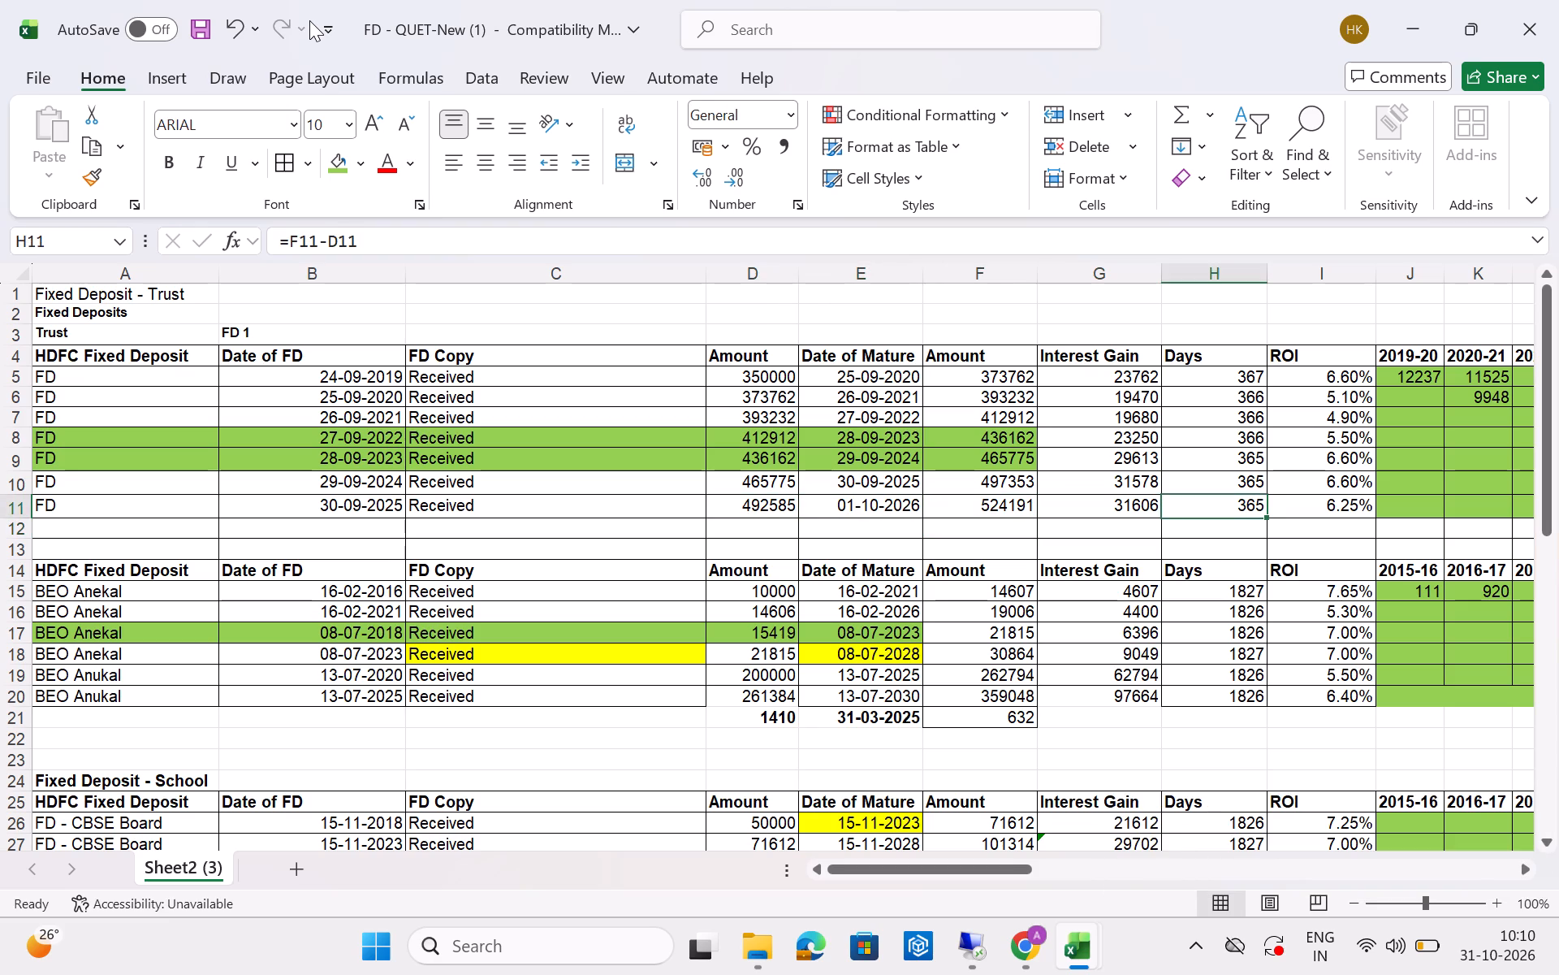
{"action": "key", "text": "Right"}
{"action": "key", "text": "Left"}
{"action": "key", "text": "Right"}
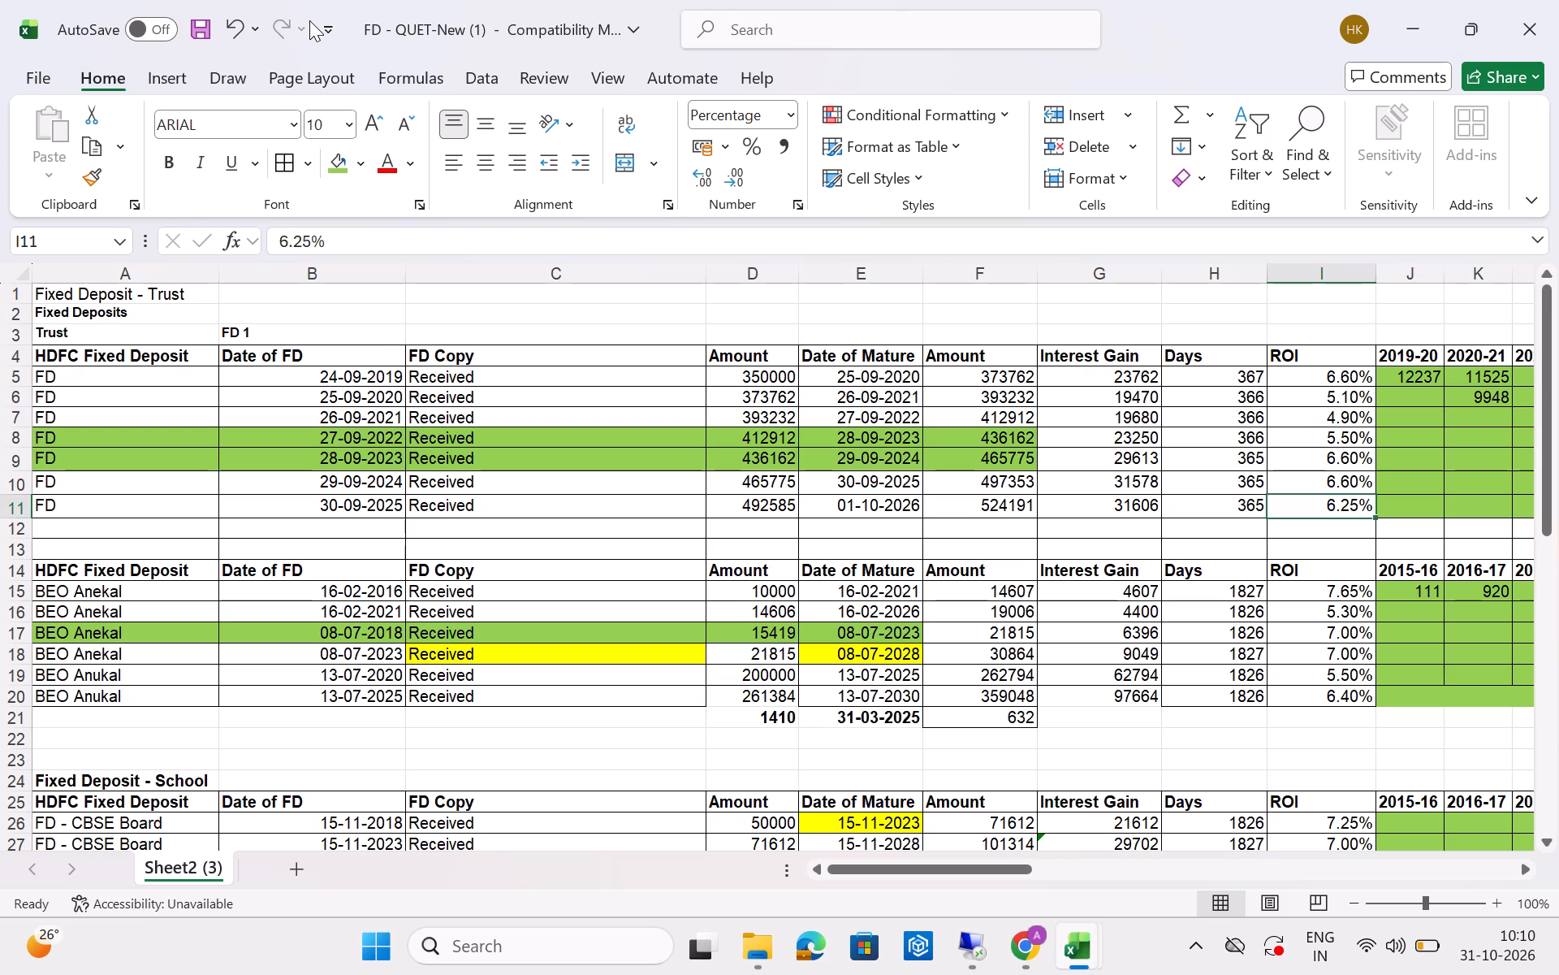
{"action": "key", "text": "Right"}
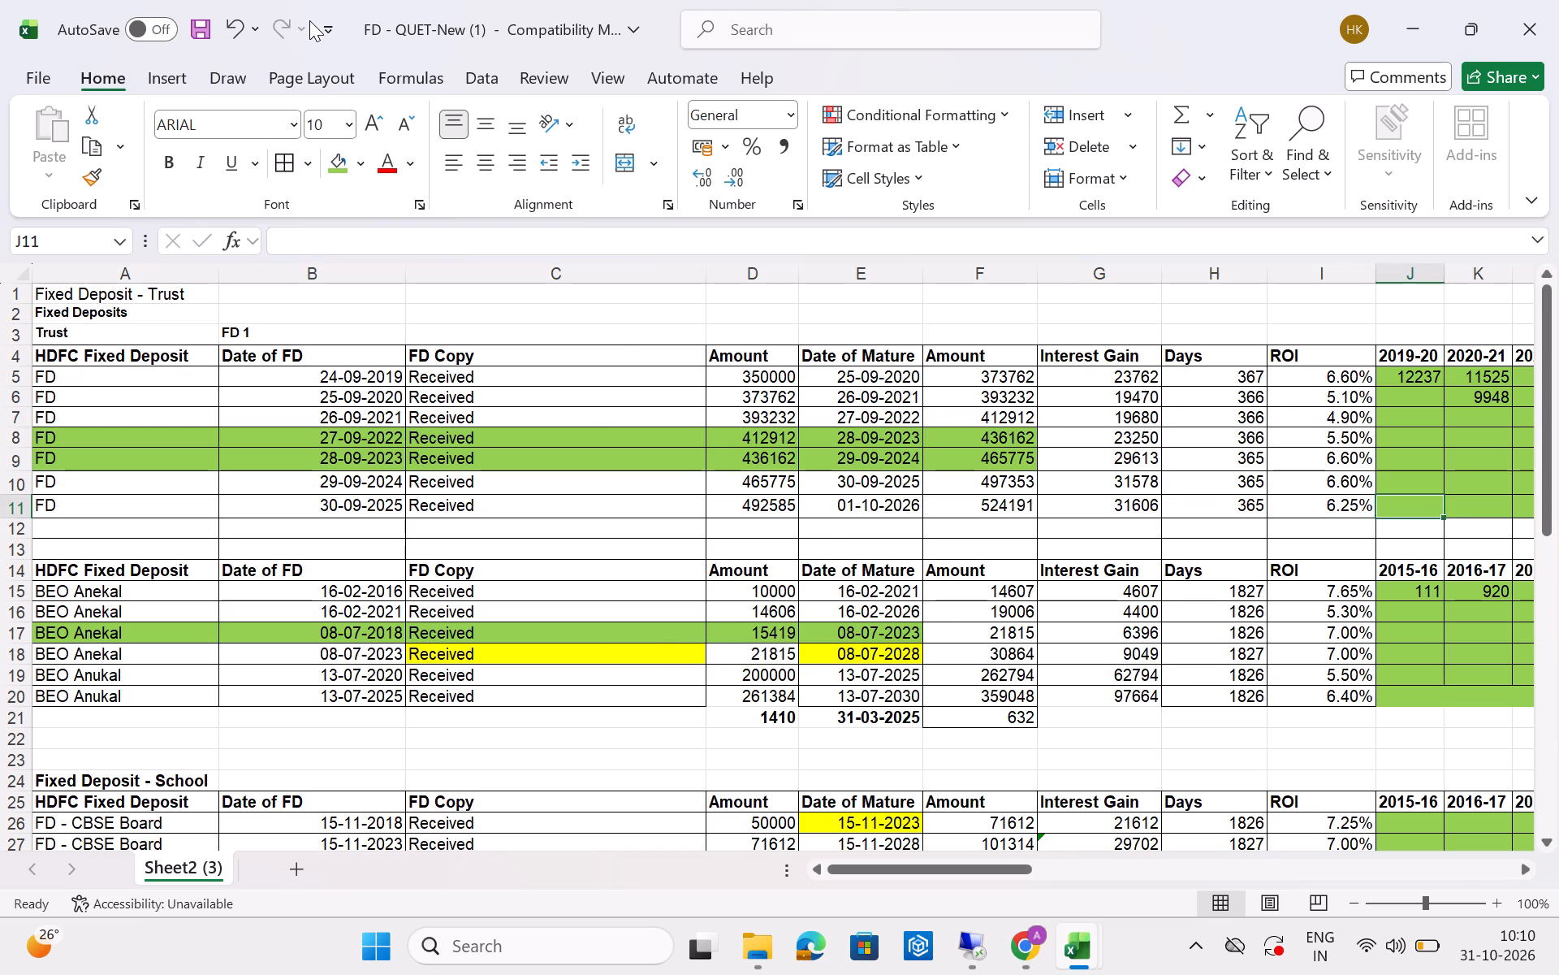
Examine the monthly interest allocation along row 11, including the Oct-25 formula in AG11.
{"action": "key", "text": "Right"}
{"action": "key", "text": "Right"}
{"action": "key", "text": "Right"}
{"action": "key", "text": "Right"}
{"action": "key", "text": "Right"}
{"action": "key", "text": "Right"}
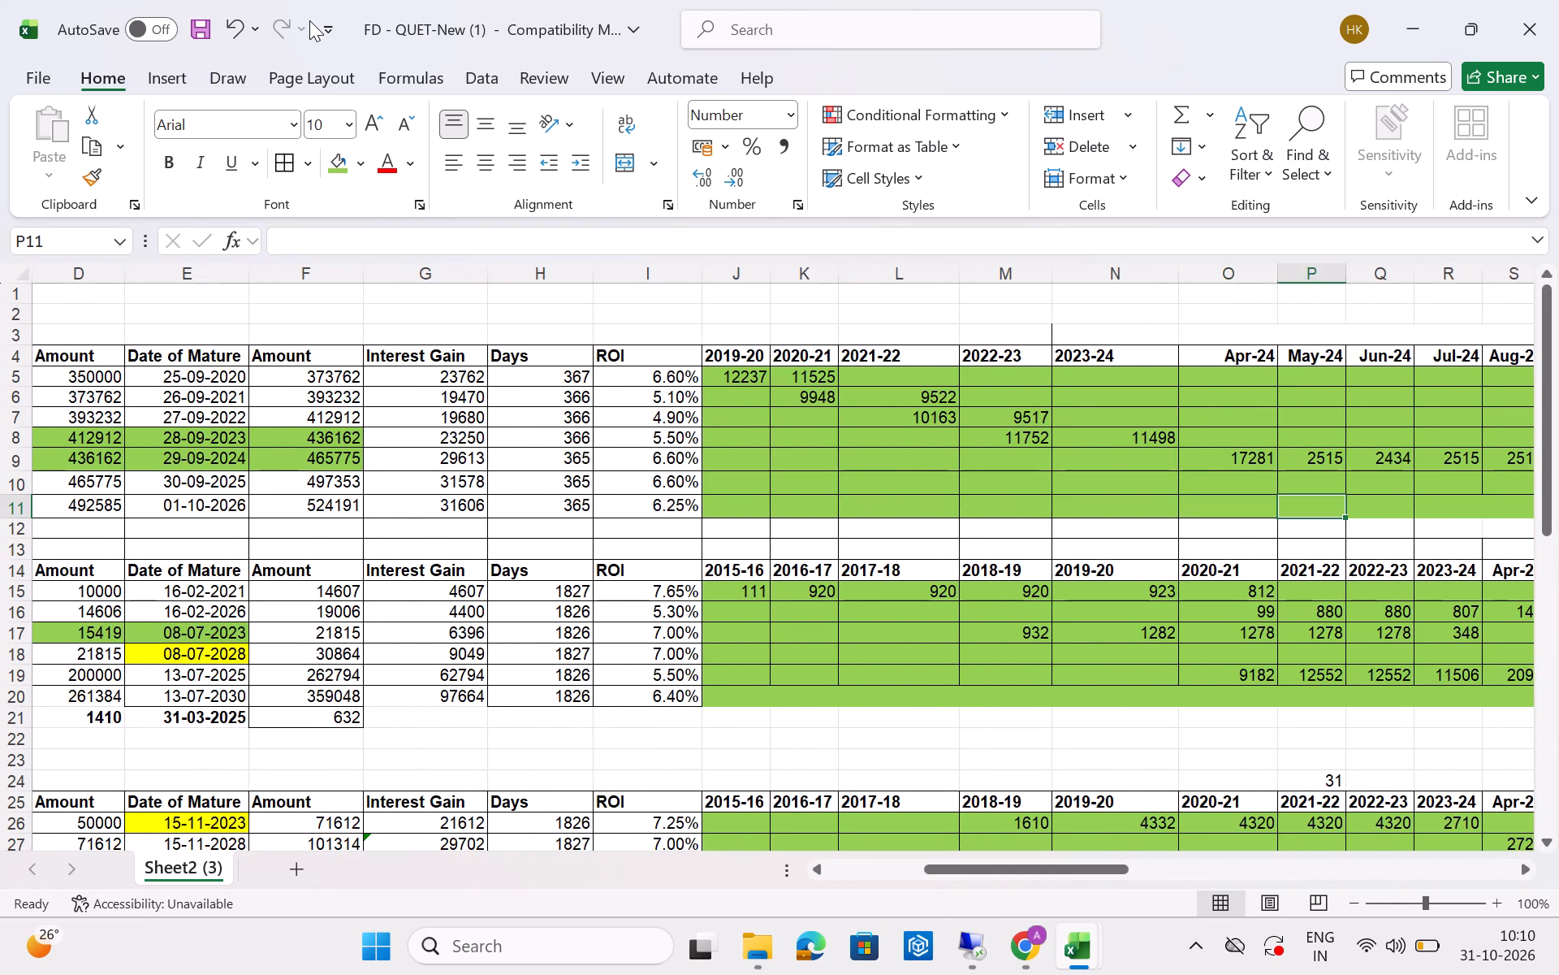
{"action": "key", "text": "Right"}
{"action": "key", "text": "Right"}
{"action": "key", "text": "Right"}
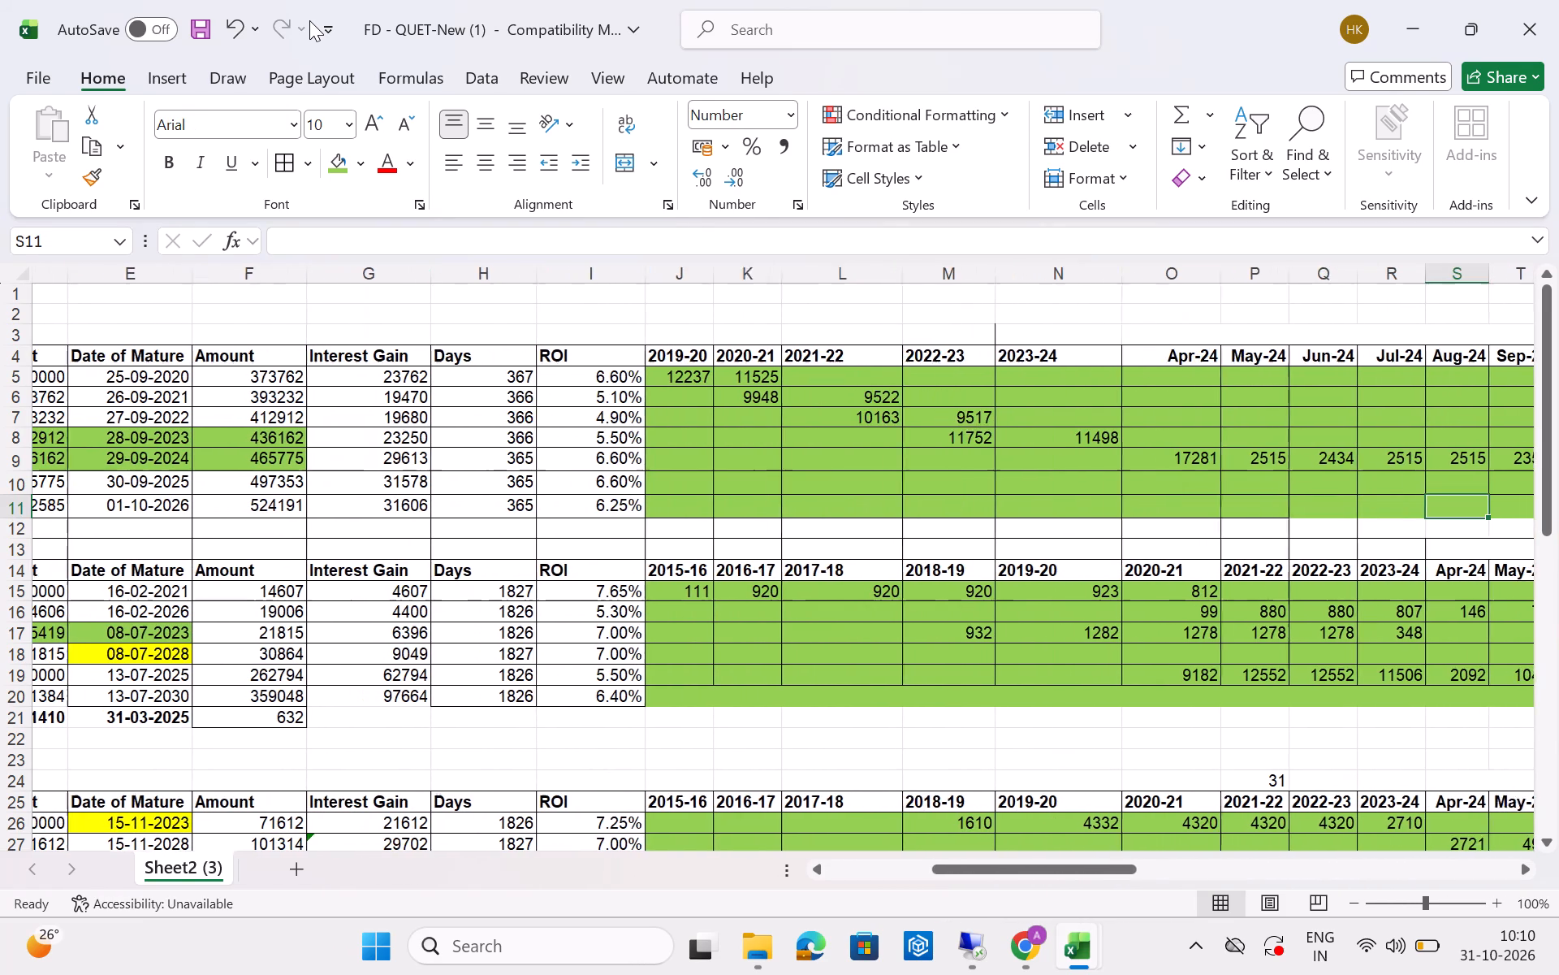
{"action": "key", "text": "Right"}
{"action": "key", "text": "Right"}
{"action": "key", "text": "Right"}
{"action": "key", "text": "Right"}
{"action": "key", "text": "Right"}
{"action": "key", "text": "Right"}
{"action": "key", "text": "Right"}
{"action": "key", "text": "Right"}
{"action": "key", "text": "Right"}
{"action": "key", "text": "Right"}
{"action": "key", "text": "Right"}
{"action": "key", "text": "Right"}
{"action": "key", "text": "Right"}
{"action": "key", "text": "Right"}
{"action": "key", "text": "Right"}
{"action": "key", "text": "Right"}
{"action": "key", "text": "Right"}
{"action": "key", "text": "Right"}
{"action": "key", "text": "Right"}
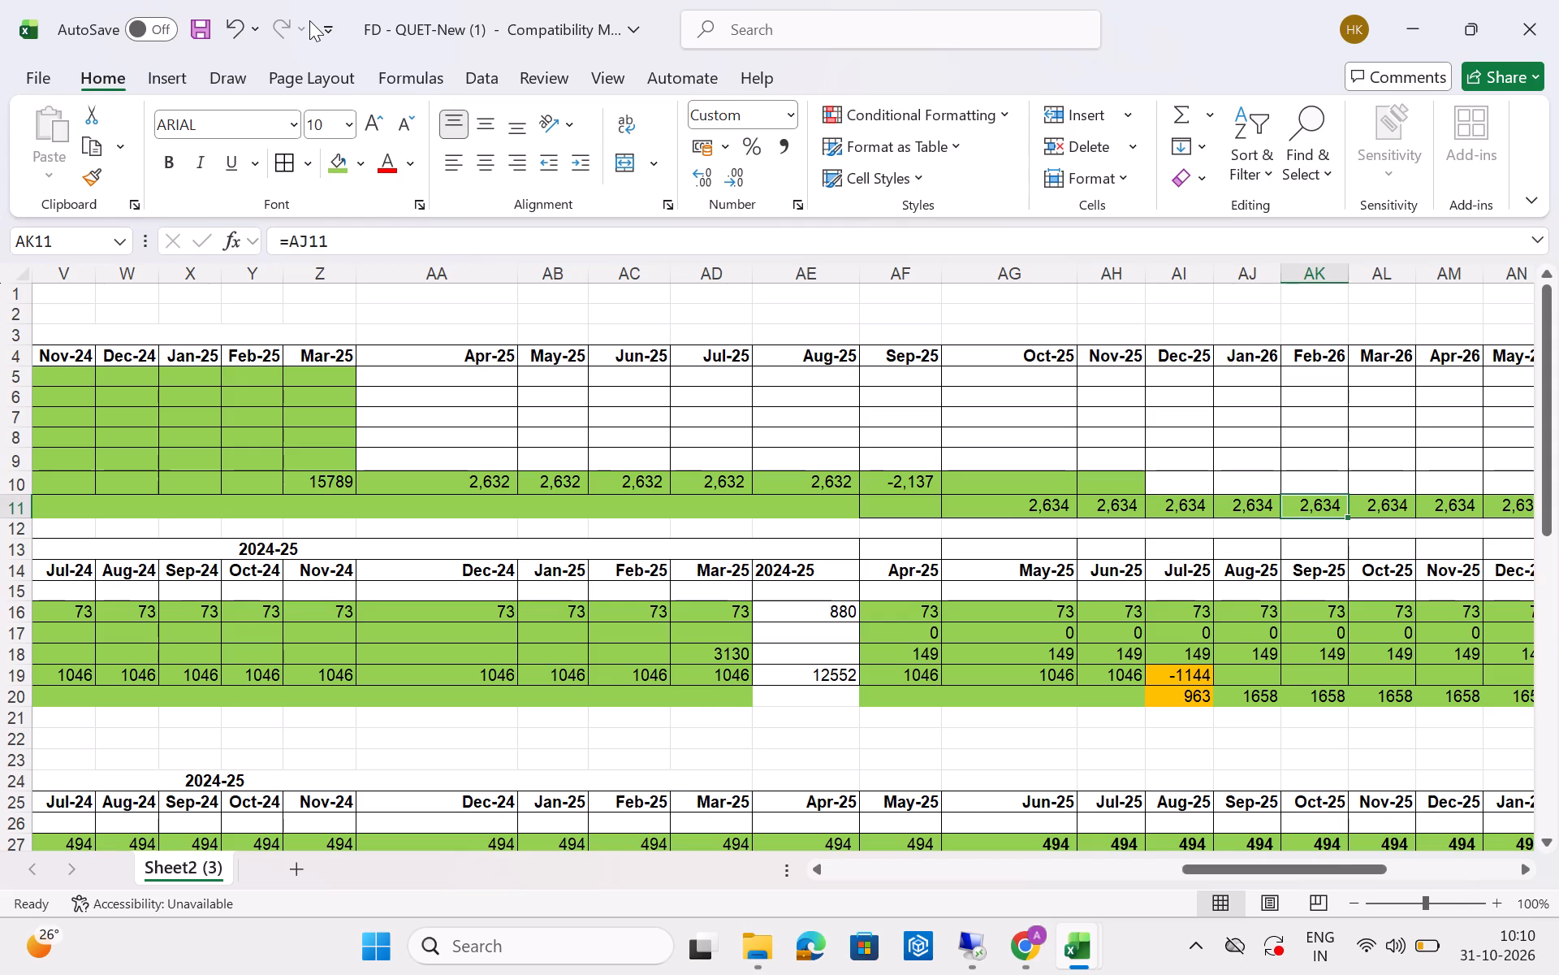
{"action": "key", "text": "Left"}
{"action": "key", "text": "Left"}
{"action": "key", "text": "Left"}
{"action": "key", "text": "Left"}
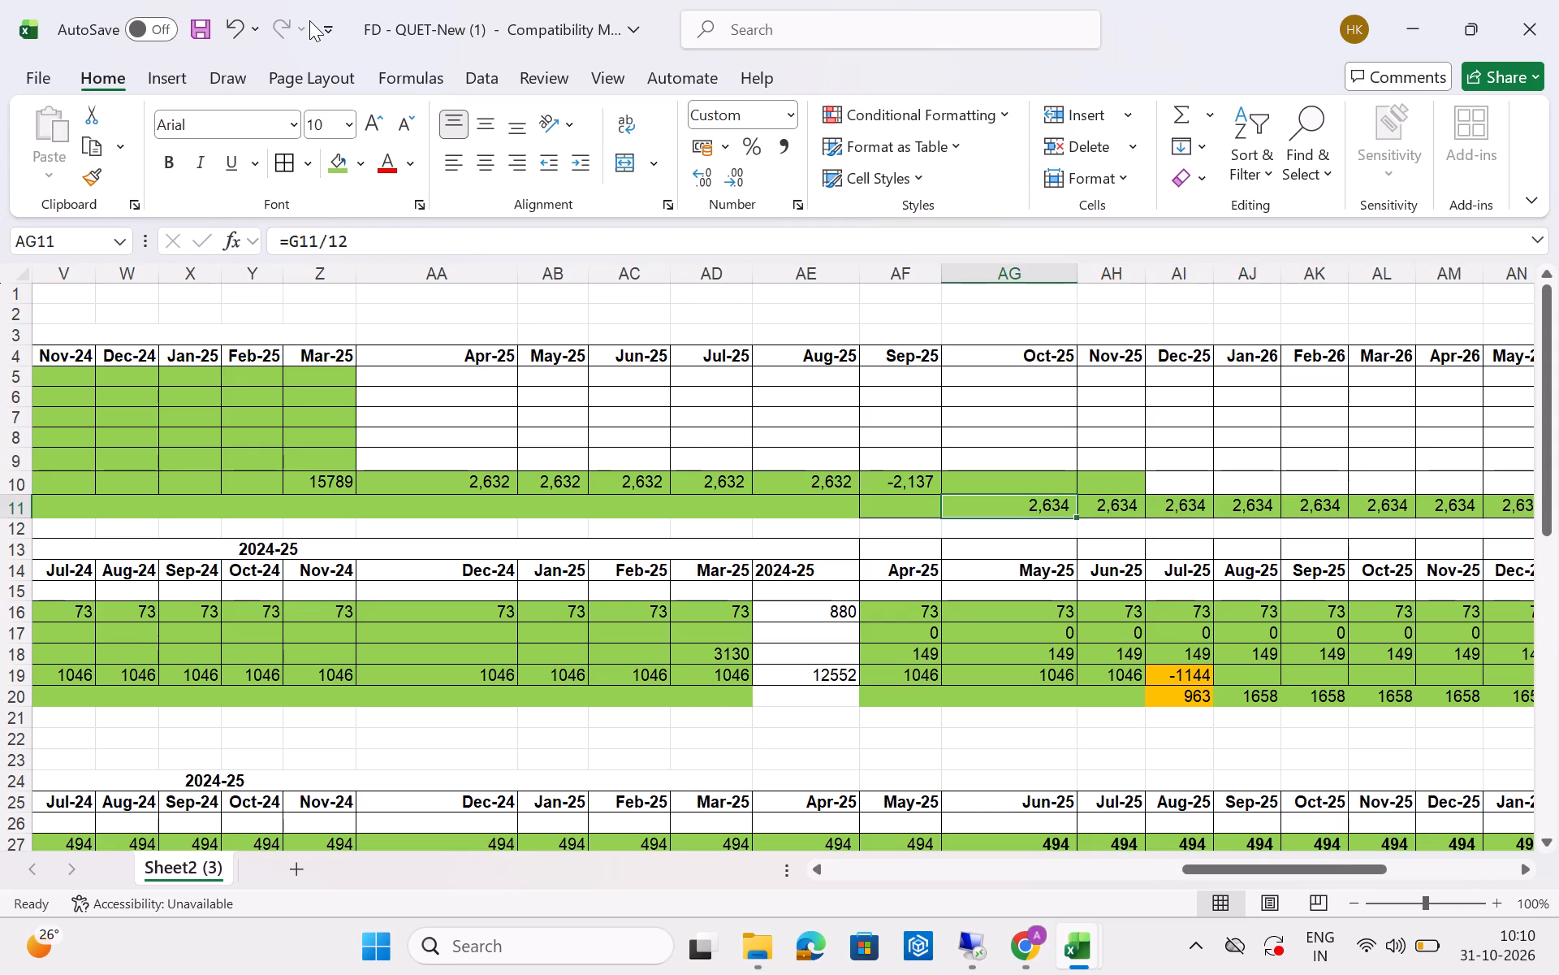
Select row 11's monthly interest from Oct-25 to Sep-26 (AG11:AR11) to check its total.
{"action": "key", "text": "shift+Right"}
{"action": "key", "text": "shift+Right"}
{"action": "key", "text": "shift+Right"}
{"action": "key", "text": "shift+Right"}
{"action": "key", "text": "shift+Right"}
{"action": "key", "text": "shift+Right"}
{"action": "key", "text": "shift+Right"}
{"action": "key", "text": "shift+Right"}
{"action": "key", "text": "shift+Right"}
{"action": "key", "text": "shift+Right"}
{"action": "key", "text": "shift+Right"}
{"action": "key", "text": "shift+Right"}
{"action": "key", "text": "shift+Right"}
{"action": "key", "text": "shift+Right"}
{"action": "key", "text": "shift+Right"}
{"action": "key", "text": "shift+Right"}
{"action": "key", "text": "shift+Right"}
{"action": "key", "text": "shift+Left"}
{"action": "key", "text": "shift+Left"}
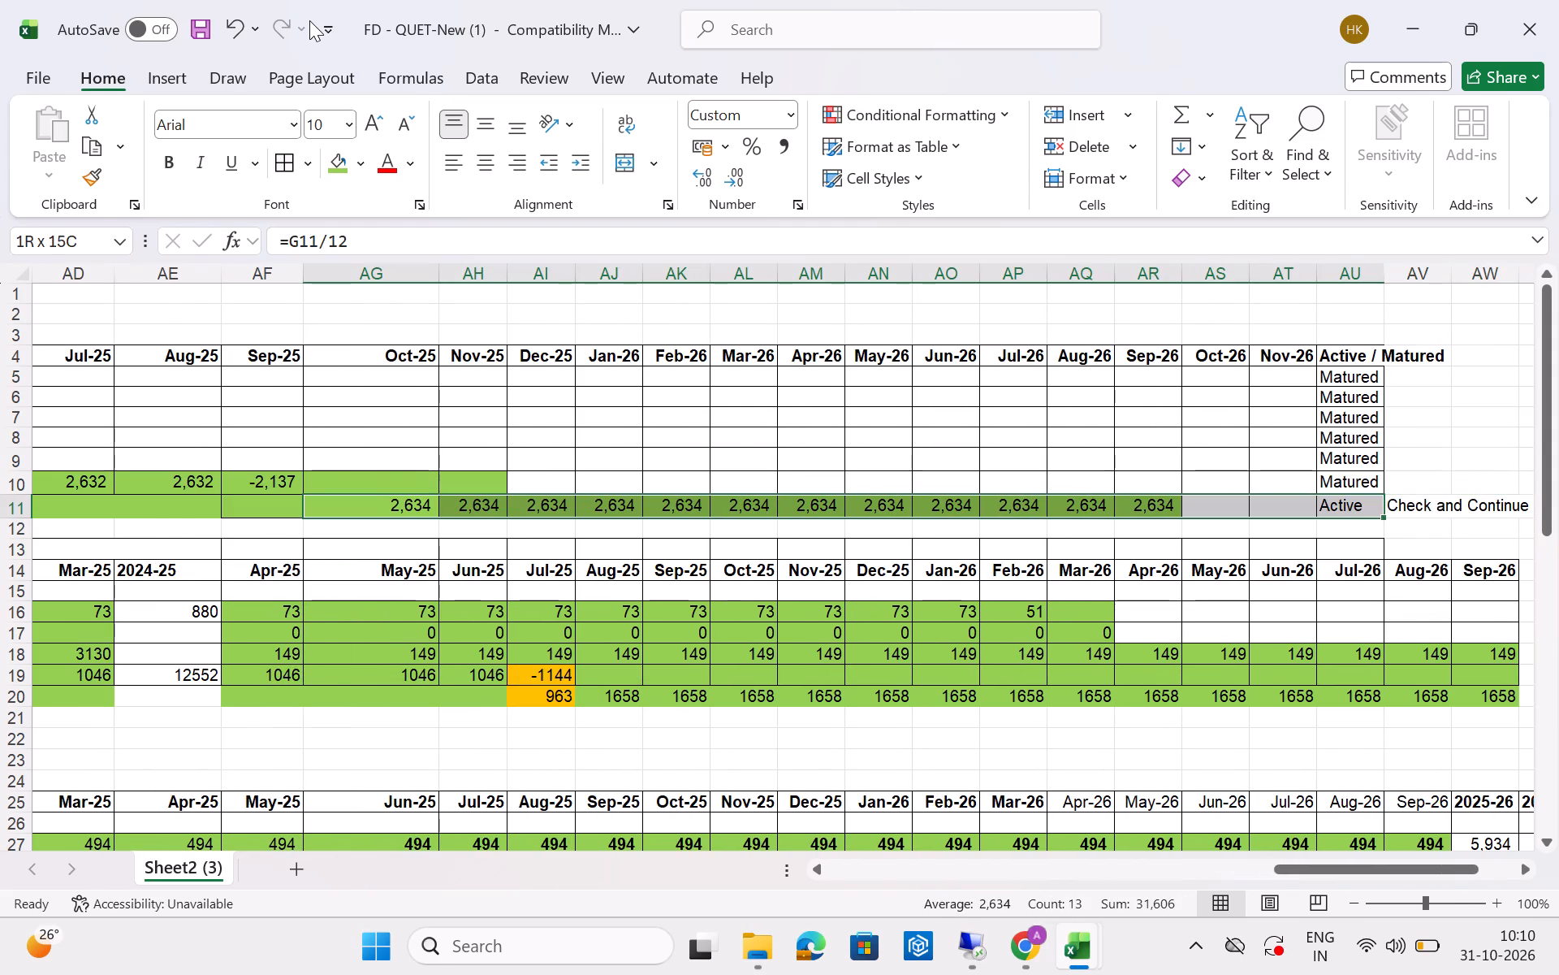
{"action": "key", "text": "shift+Left"}
{"action": "key", "text": "shift+Left"}
{"action": "key", "text": "shift+Left"}
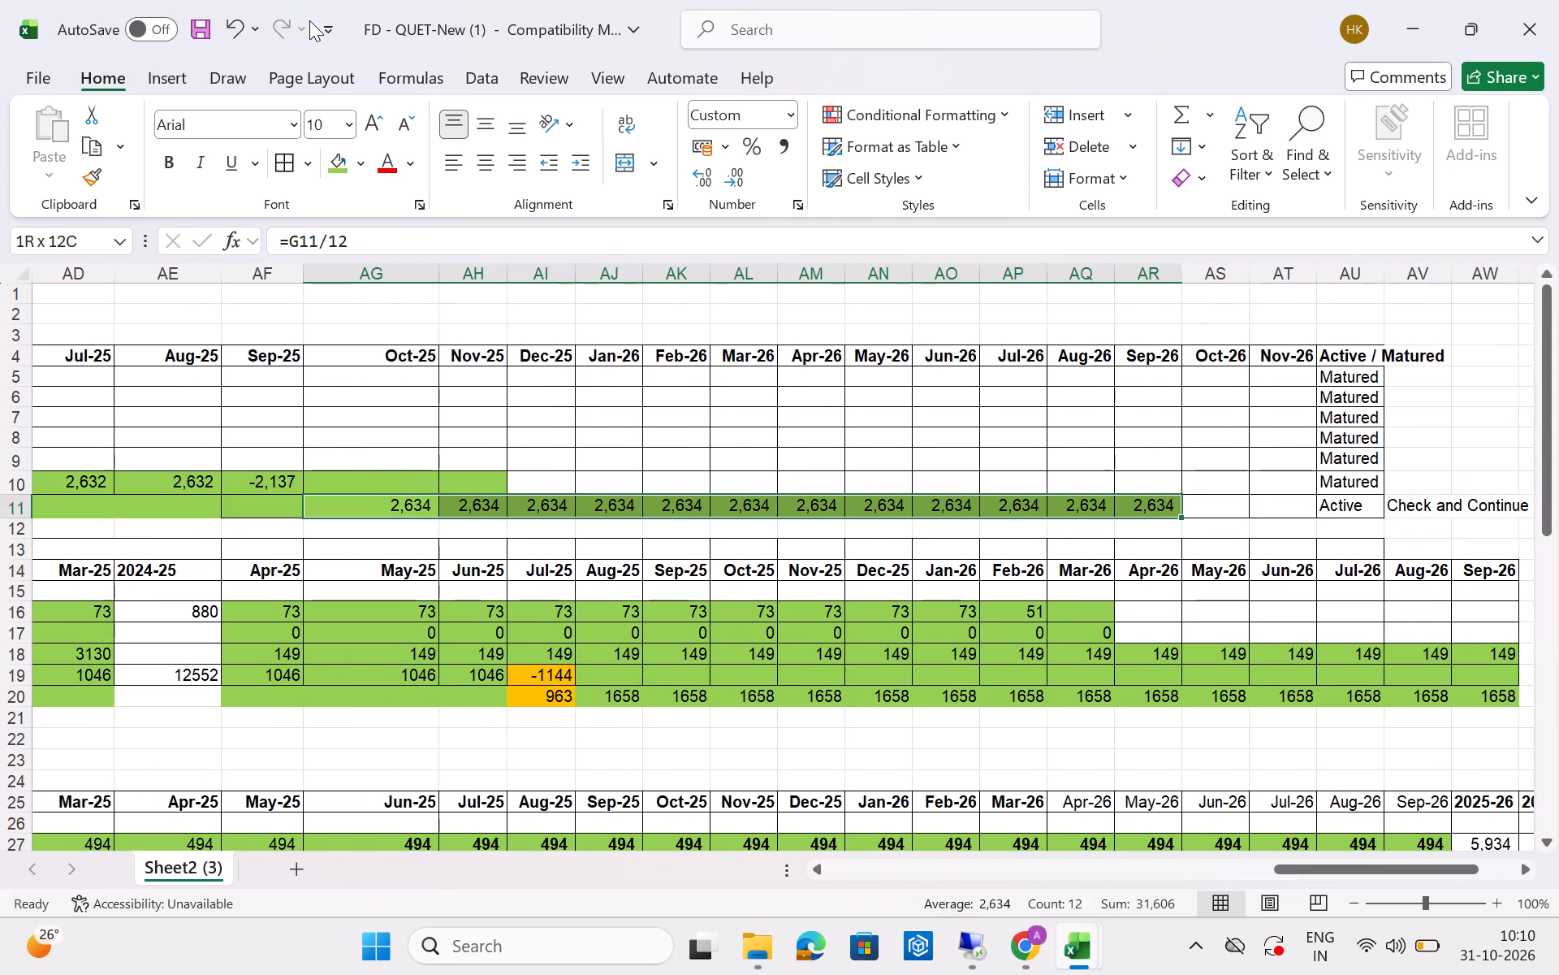
Return to the interest gain in G11 and inspect its formula and referenced cells without changing it.
{"action": "key", "text": "Left"}
{"action": "key", "text": "Left"}
{"action": "key", "text": "Left"}
{"action": "key", "text": "Left"}
{"action": "key", "text": "Left"}
{"action": "key", "text": "Left"}
{"action": "key", "text": "Left"}
{"action": "key", "text": "Left"}
{"action": "key", "text": "Left"}
{"action": "key", "text": "Left"}
{"action": "key", "text": "Left"}
{"action": "key", "text": "Left"}
{"action": "key", "text": "Left"}
{"action": "key", "text": "Left"}
{"action": "key", "text": "Left"}
{"action": "key", "text": "Left"}
{"action": "key", "text": "Left"}
{"action": "key", "text": "Left"}
{"action": "key", "text": "Left"}
{"action": "key", "text": "Left"}
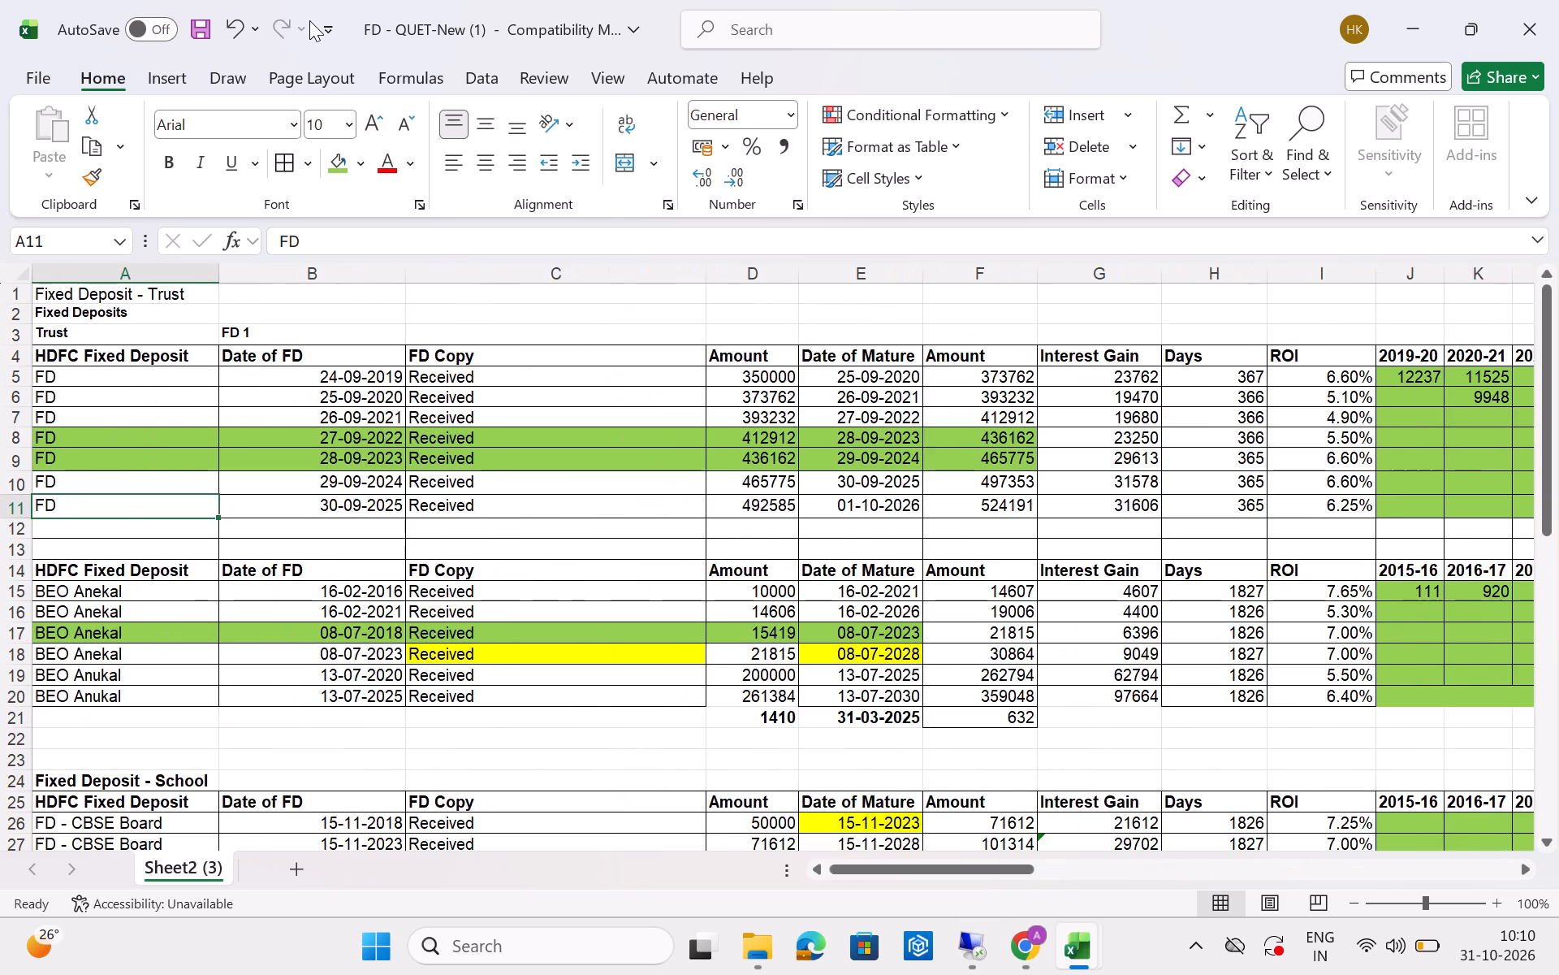
{"action": "key", "text": "Right"}
{"action": "key", "text": "Right"}
{"action": "key", "text": "Right"}
{"action": "key", "text": "Right"}
{"action": "key", "text": "Right"}
{"action": "key", "text": "Right"}
{"action": "key", "text": "Right"}
{"action": "key", "text": "Left"}
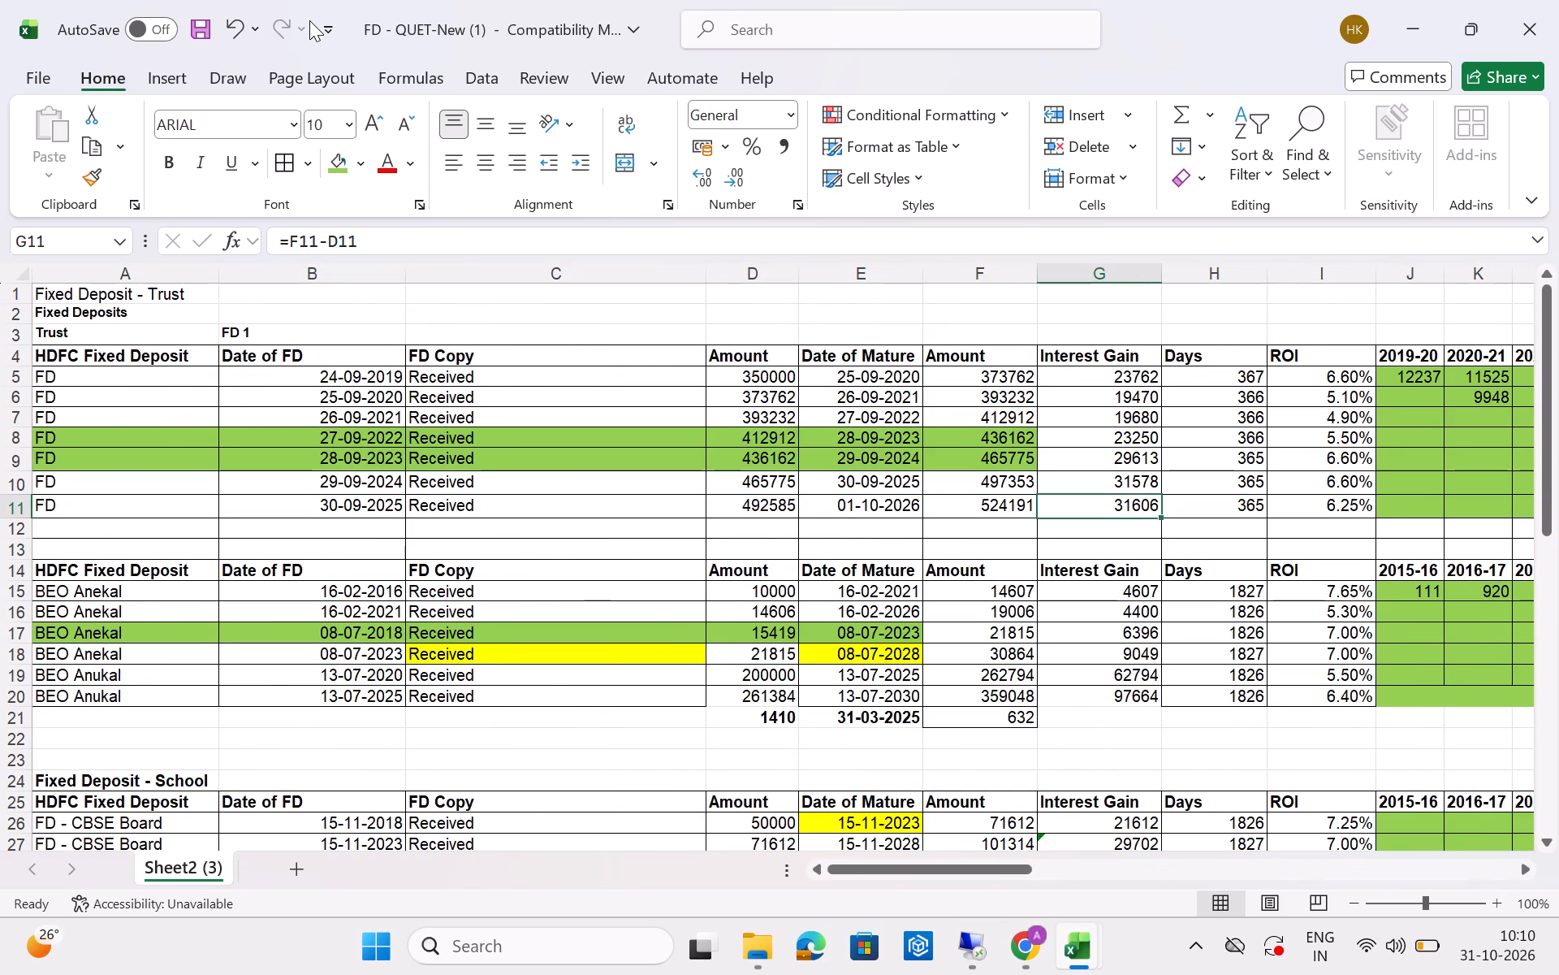
{"action": "key", "text": "F2"}
{"action": "key", "text": "Escape"}
{"action": "key", "text": "F2"}
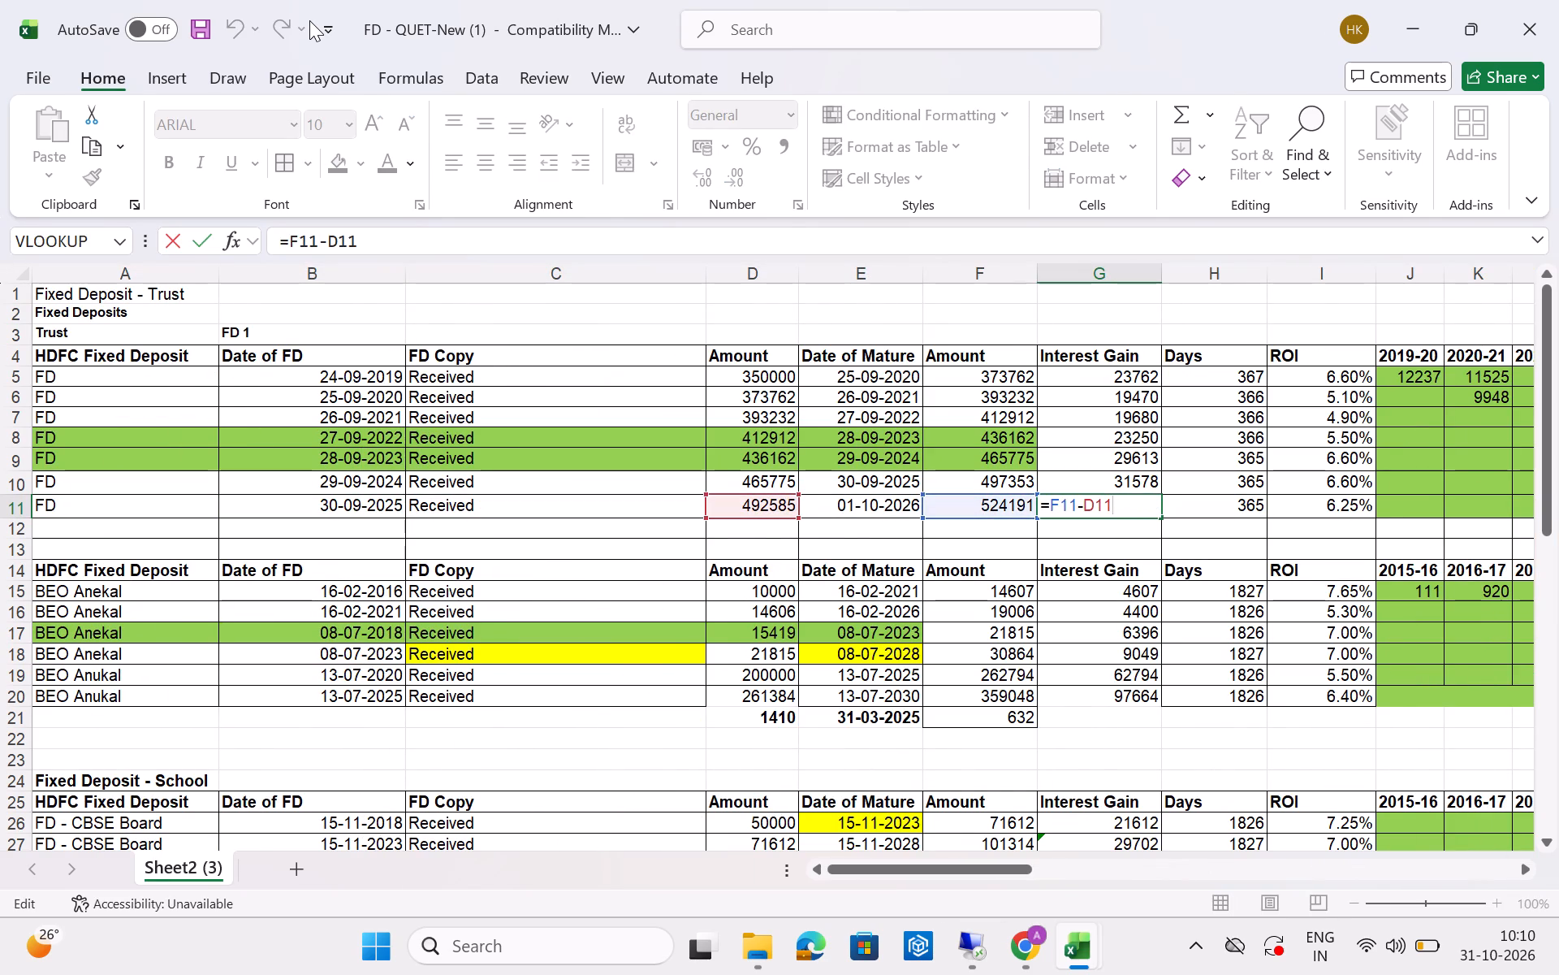
{"action": "key", "text": "Escape"}
Look over the cells below row 11 and the Trust FD interest gain formulas up to G6.
{"action": "key", "text": "Left"}
{"action": "key", "text": "Down"}
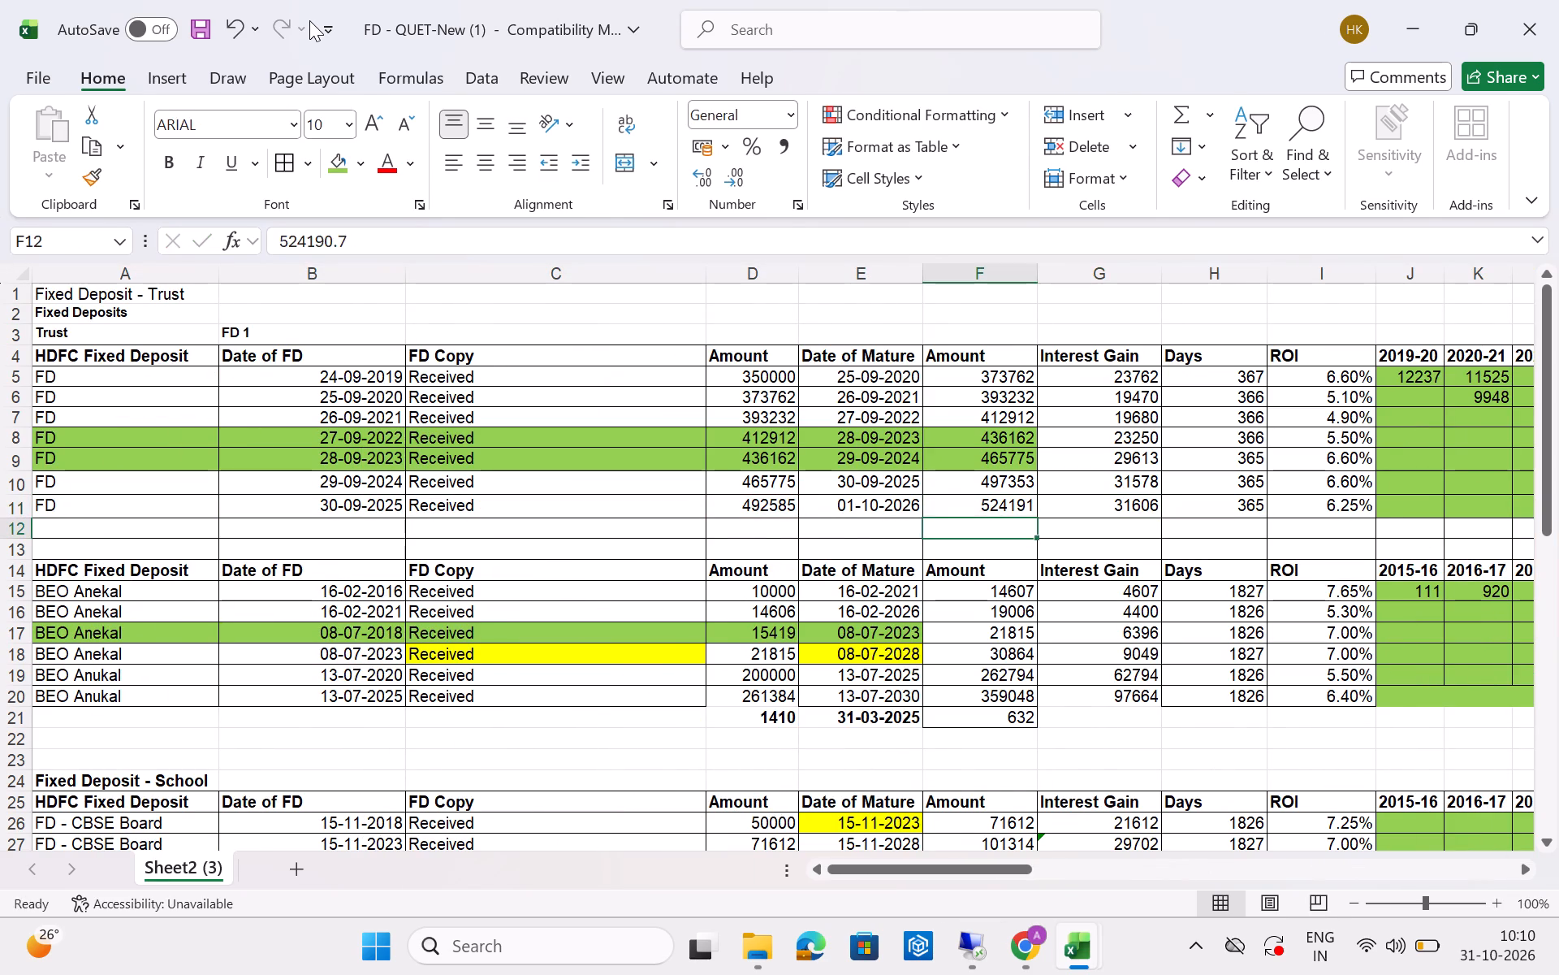
{"action": "key", "text": "Left"}
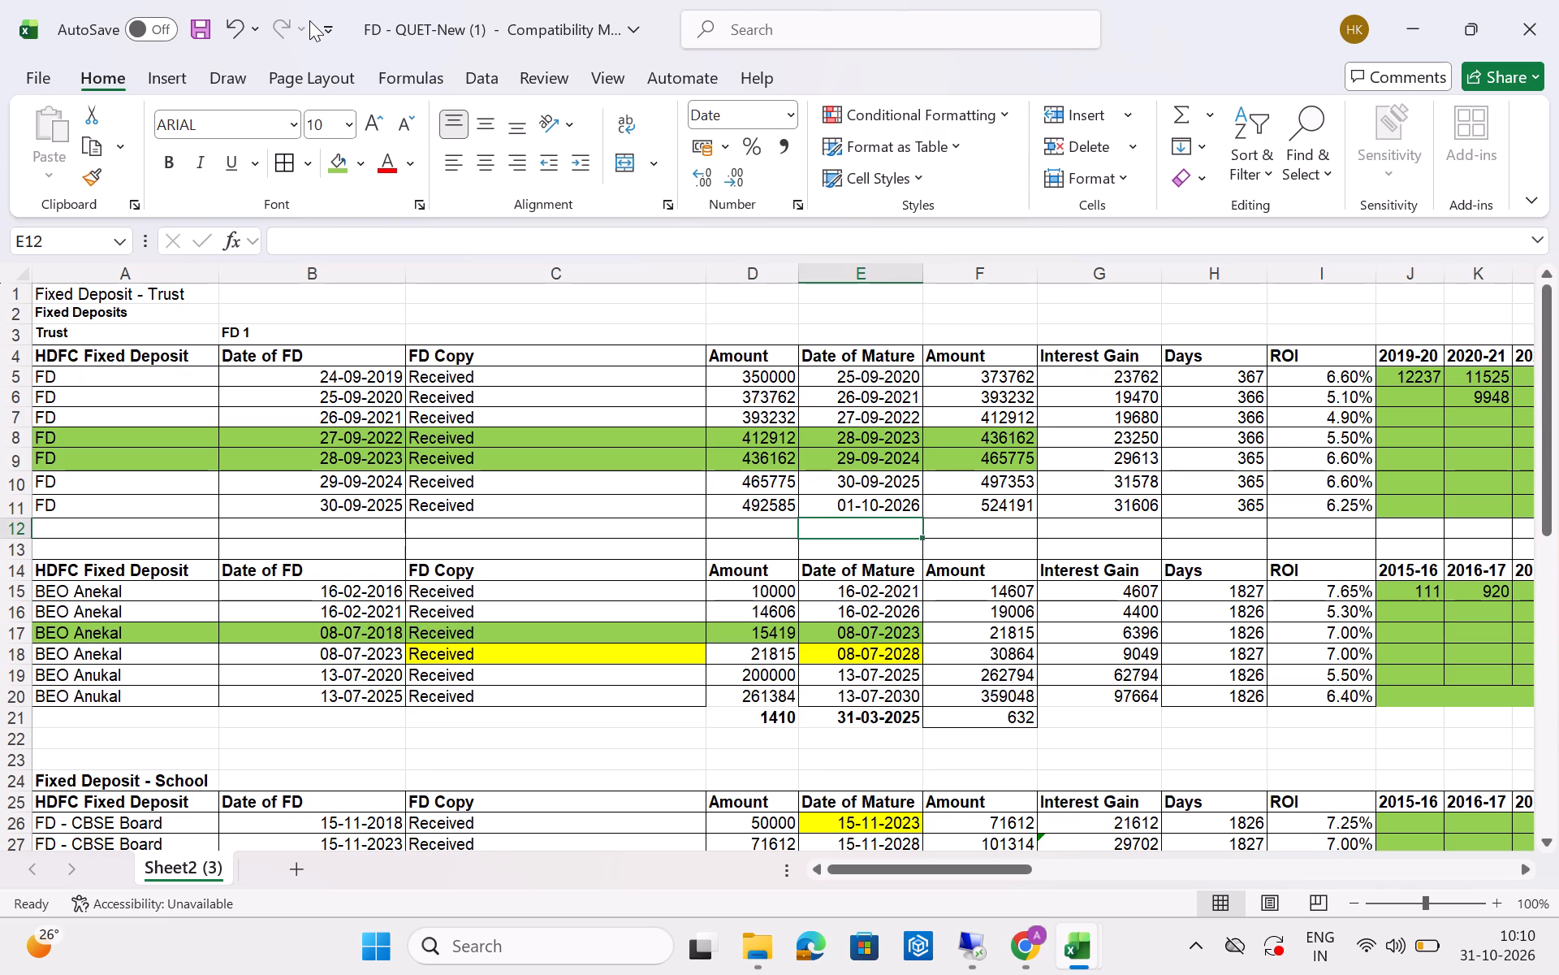
{"action": "key", "text": "Right"}
{"action": "key", "text": "Right"}
{"action": "key", "text": "Right"}
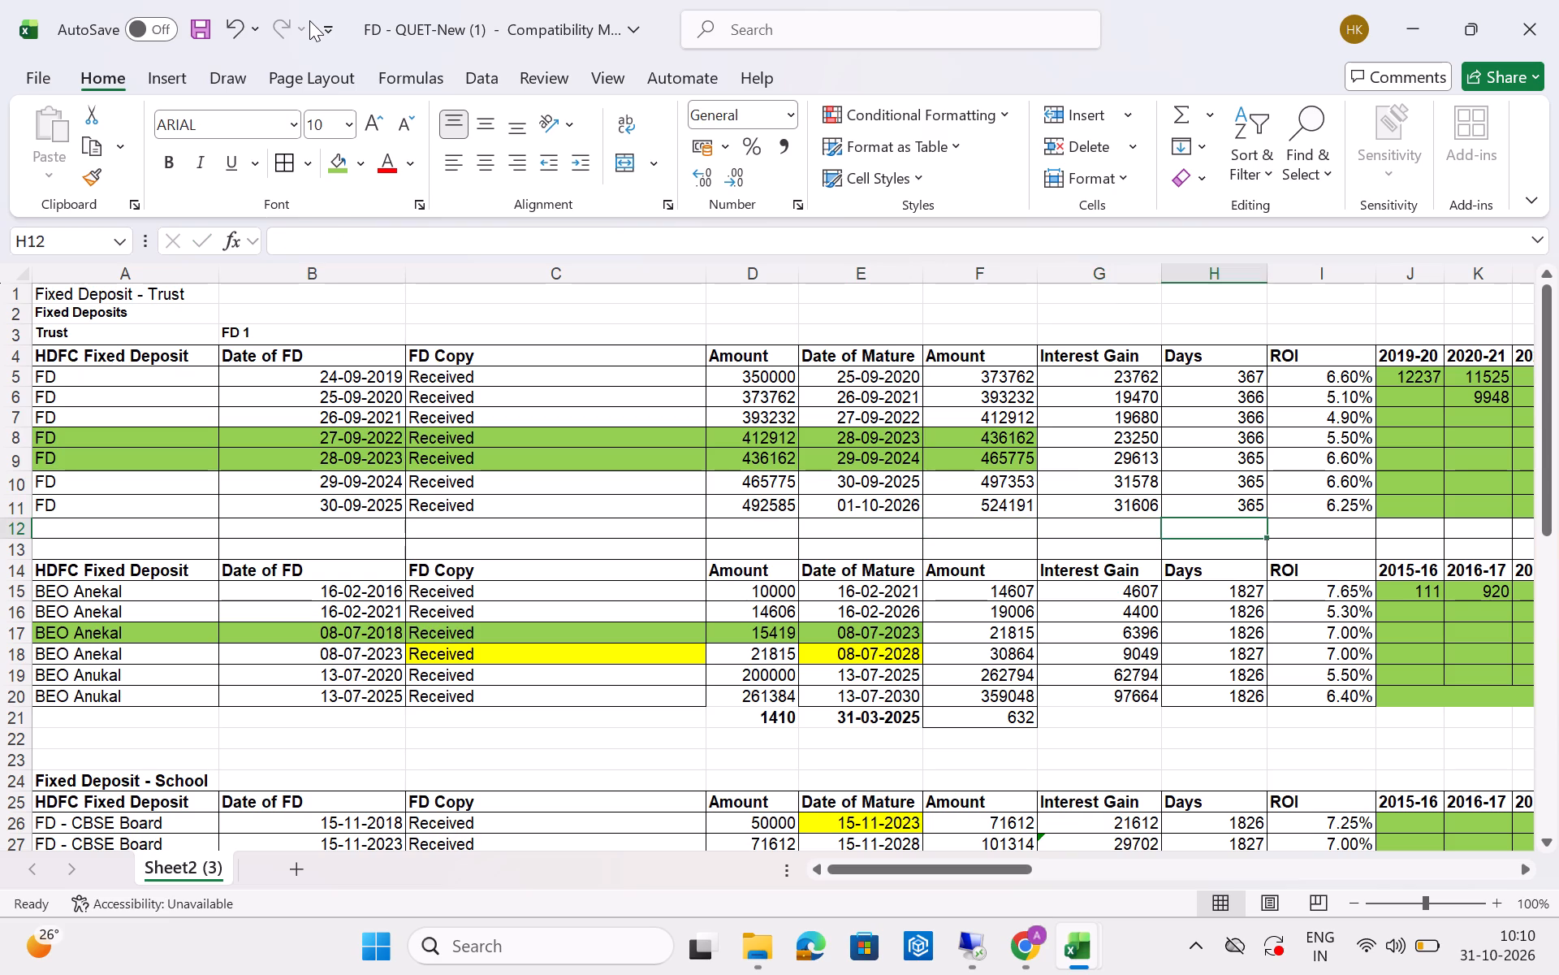
{"action": "key", "text": "Left"}
{"action": "key", "text": "Up"}
{"action": "key", "text": "Up"}
{"action": "key", "text": "Up"}
{"action": "key", "text": "Up"}
{"action": "key", "text": "Up"}
{"action": "key", "text": "Up"}
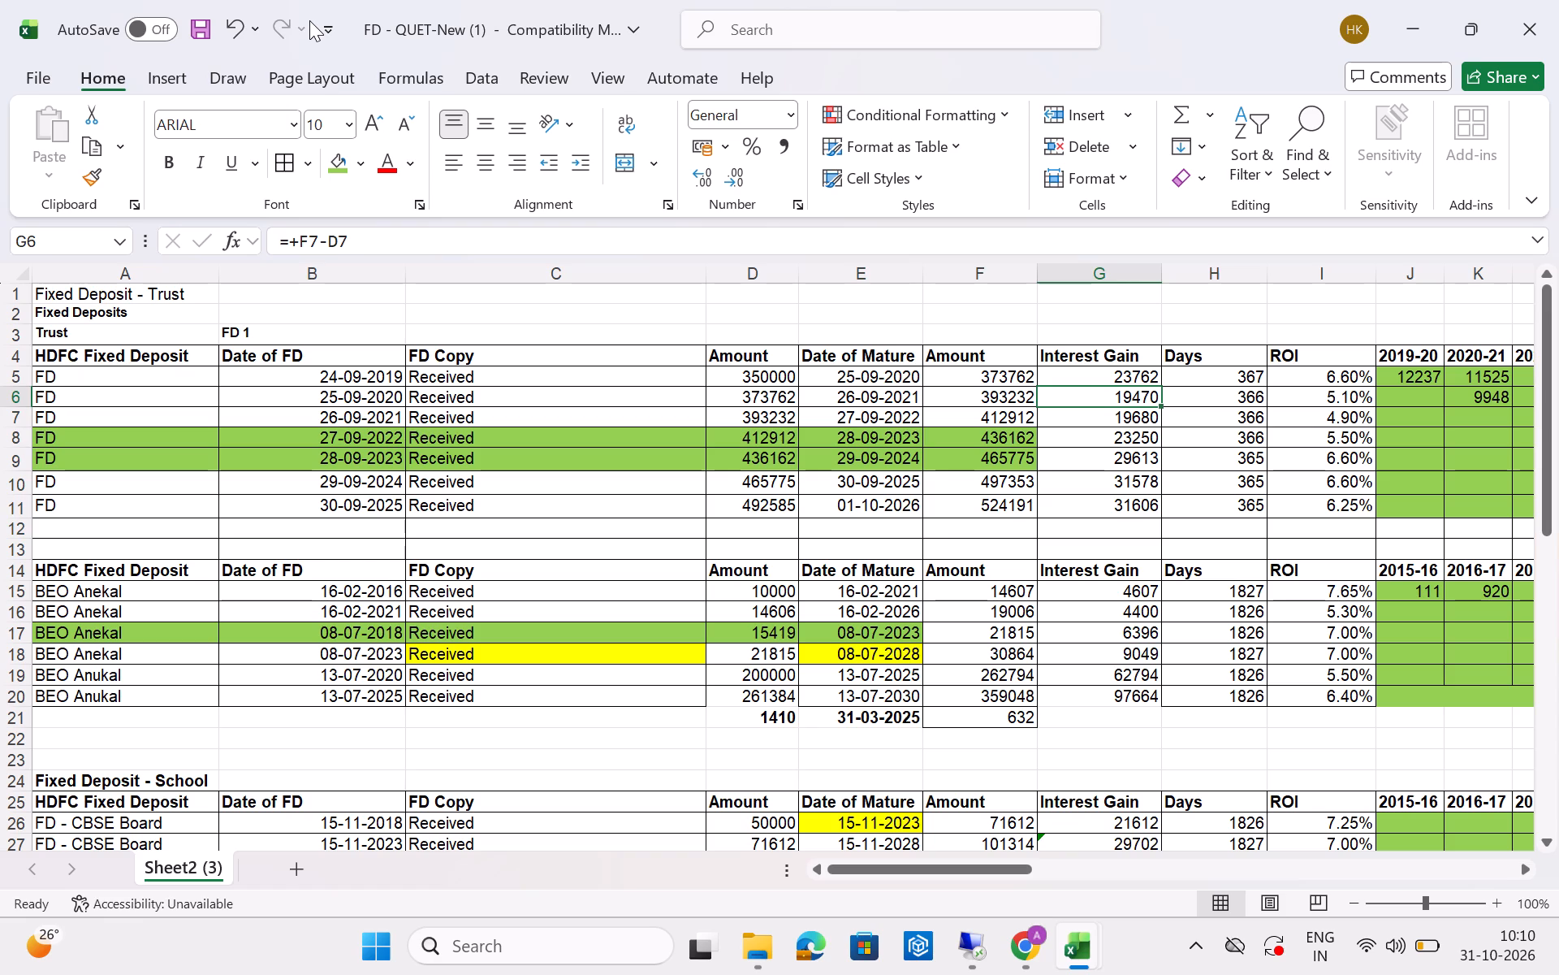
Switch to the mail window in Chrome.
{"action": "key", "text": "alt+Tab"}
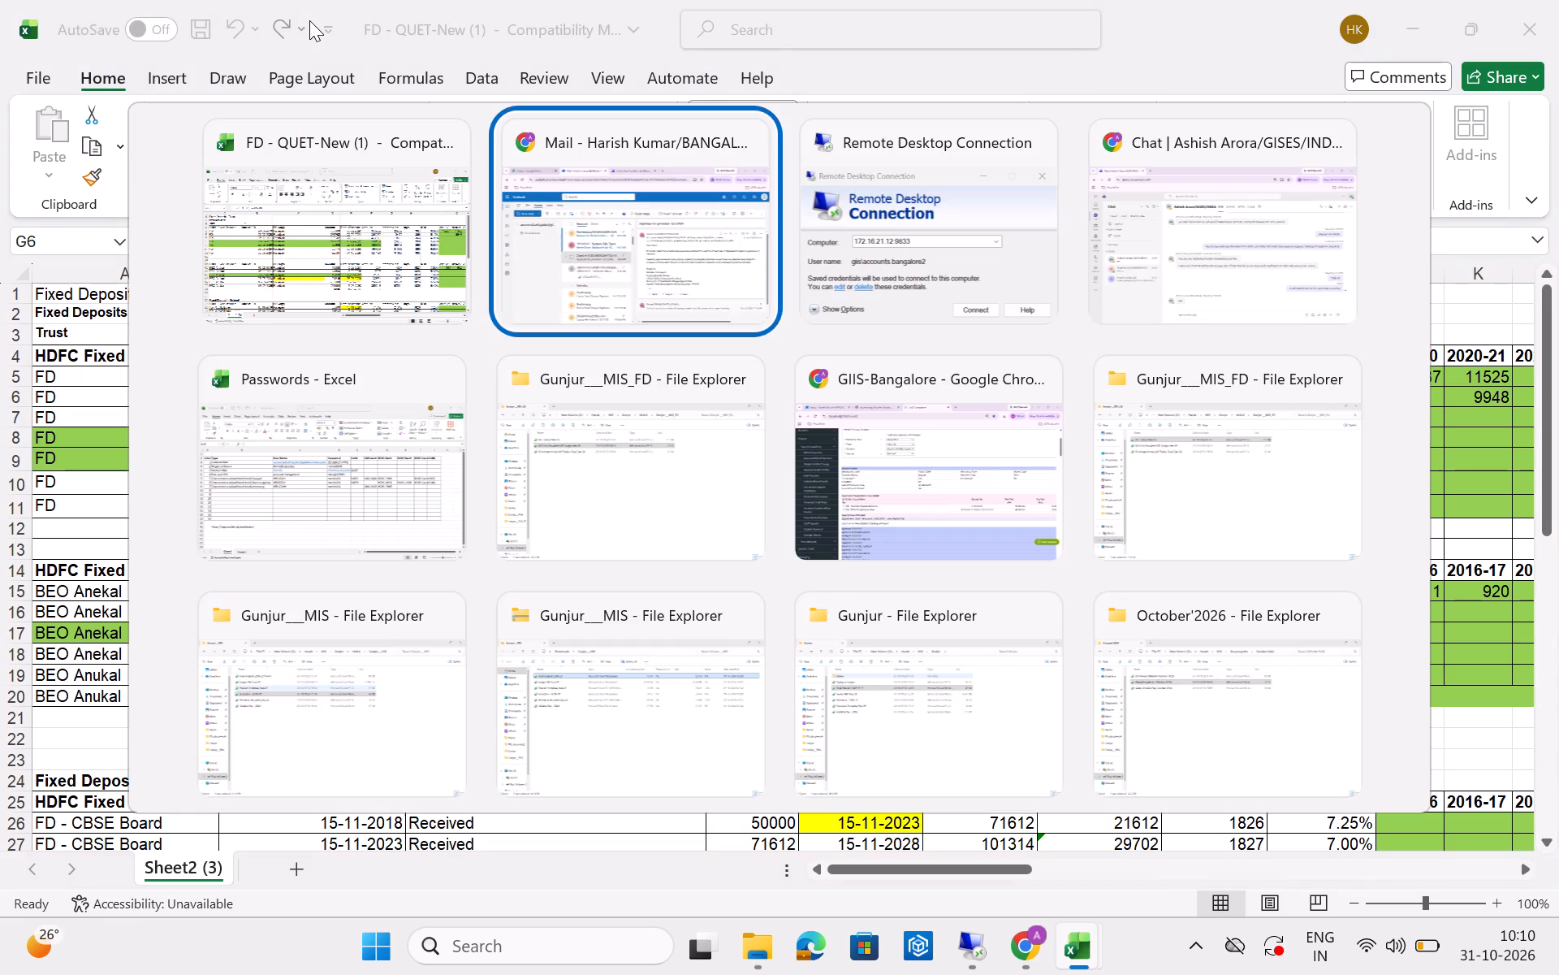
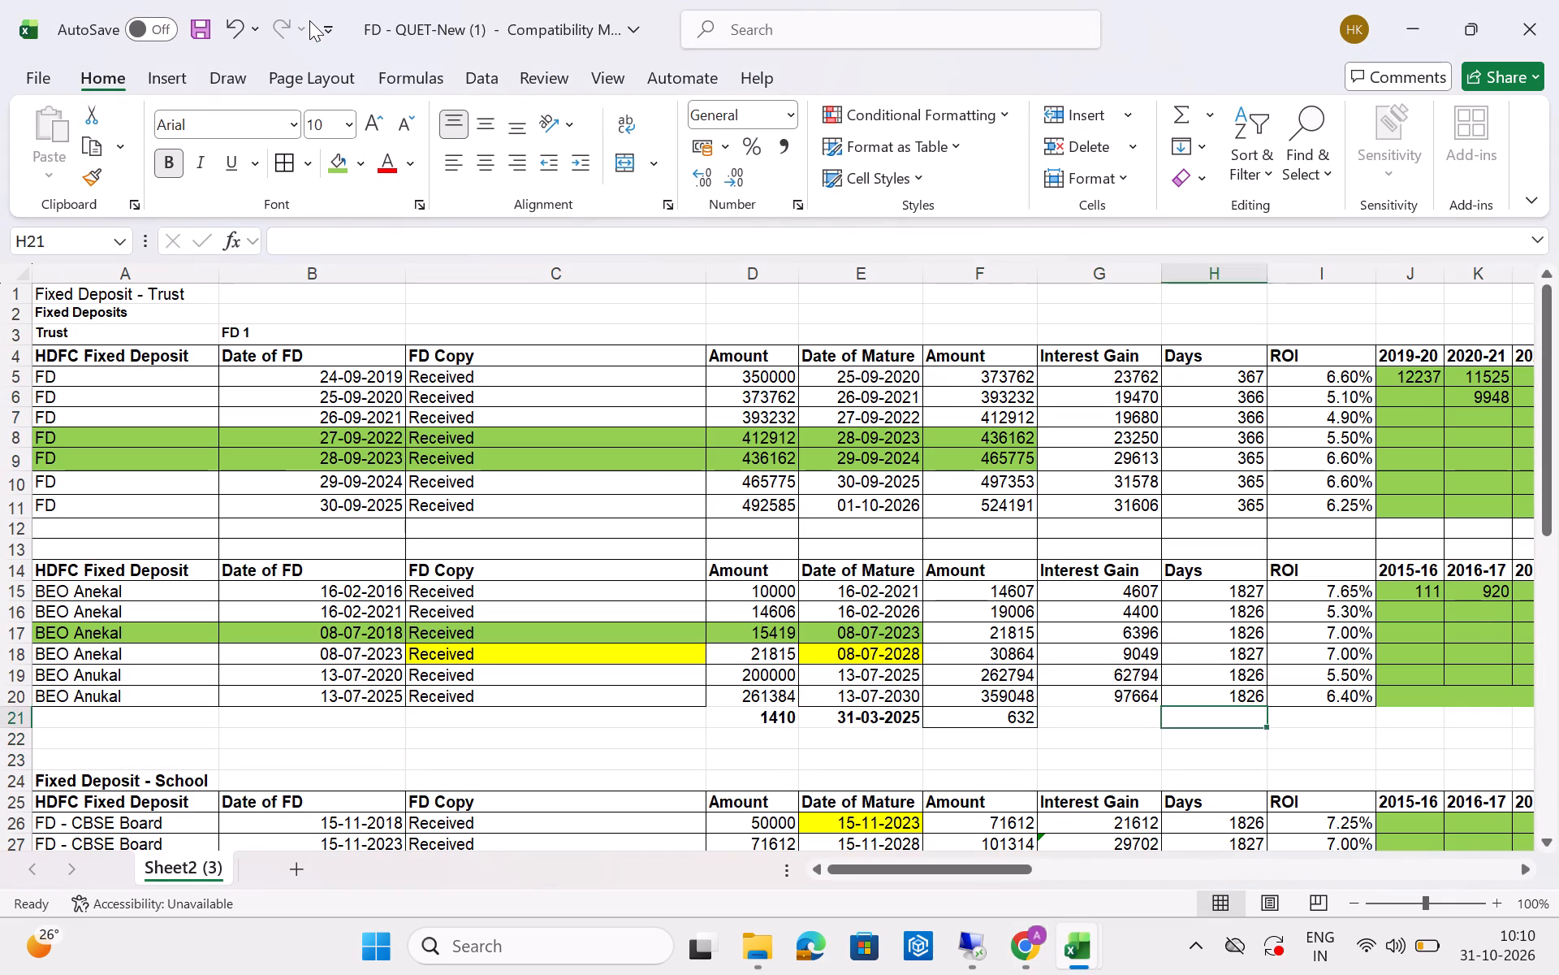
Look across the monthly interest columns of the Trust and BEO fixed deposits, through to Sep-26 in column AW.
{"action": "key", "text": "Right"}
{"action": "key", "text": "Right"}
{"action": "key", "text": "Right"}
{"action": "key", "text": "Right"}
{"action": "key", "text": "Right"}
{"action": "key", "text": "Right"}
{"action": "key", "text": "Right"}
{"action": "key", "text": "Right"}
{"action": "key", "text": "Right"}
{"action": "key", "text": "Right"}
{"action": "key", "text": "Right"}
{"action": "key", "text": "Right"}
{"action": "key", "text": "Right"}
{"action": "key", "text": "Right"}
{"action": "key", "text": "Right"}
{"action": "key", "text": "Right"}
{"action": "key", "text": "Right"}
{"action": "key", "text": "Right"}
{"action": "key", "text": "Right"}
{"action": "key", "text": "Right"}
{"action": "key", "text": "Right"}
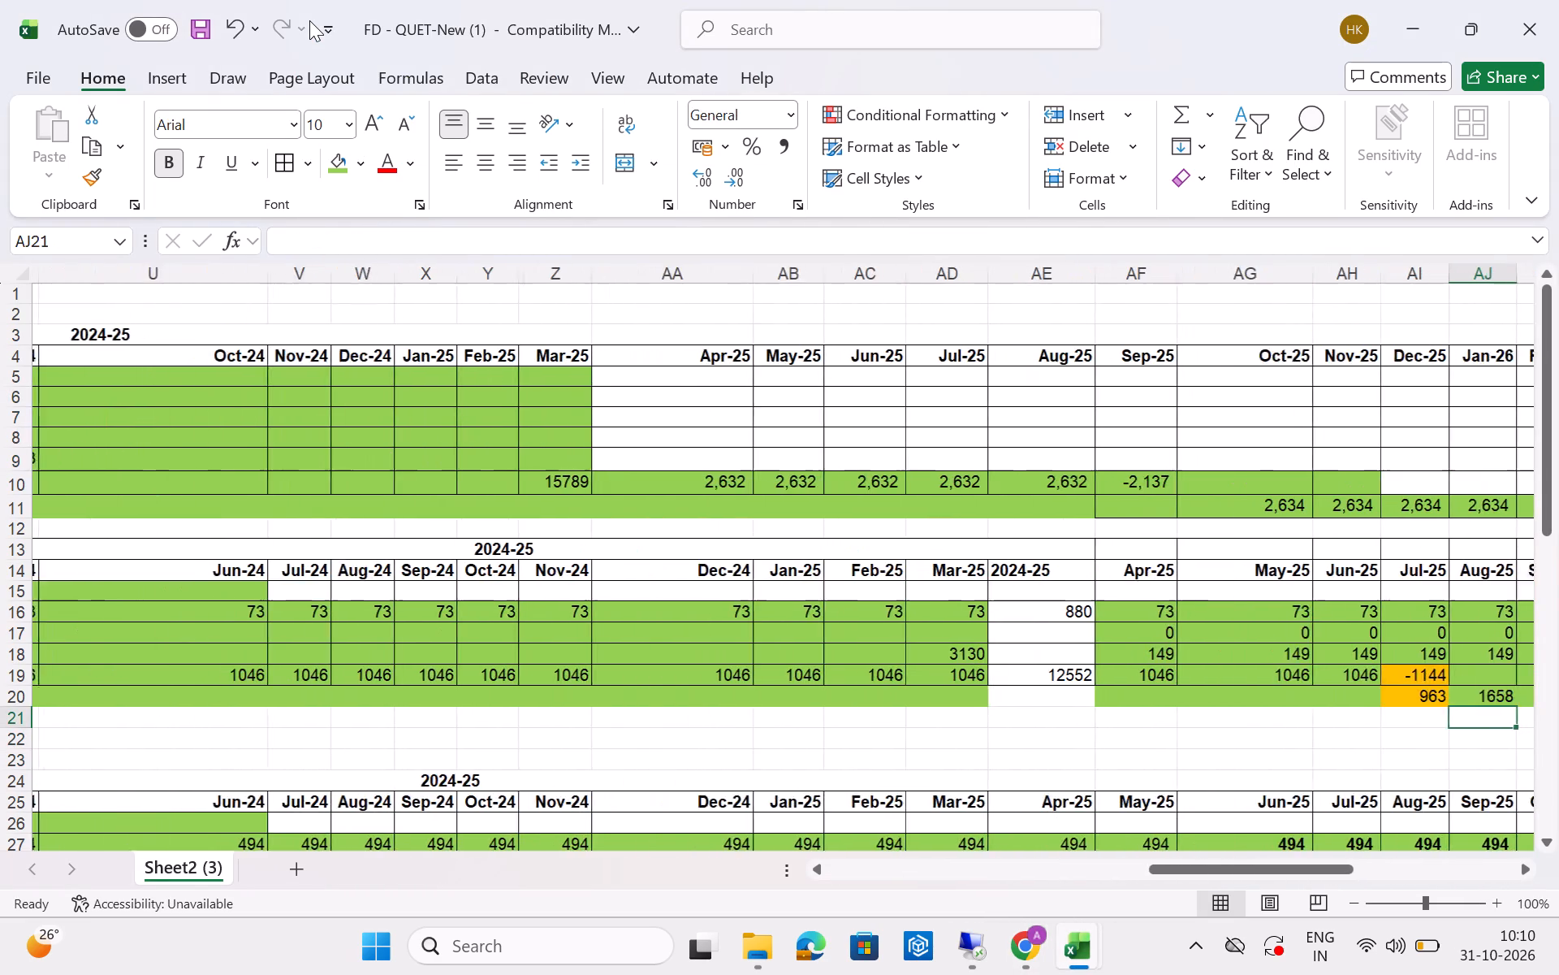
{"action": "key", "text": "Right"}
{"action": "key", "text": "Right"}
{"action": "key", "text": "Right"}
{"action": "key", "text": "Right"}
{"action": "key", "text": "Right"}
{"action": "key", "text": "Right"}
{"action": "key", "text": "Right"}
{"action": "key", "text": "Right"}
{"action": "key", "text": "Right"}
{"action": "key", "text": "Right"}
{"action": "key", "text": "Right"}
{"action": "key", "text": "Right"}
{"action": "key", "text": "Right"}
{"action": "key", "text": "Right"}
{"action": "key", "text": "Right"}
{"action": "key", "text": "Right"}
{"action": "key", "text": "Right"}
{"action": "key", "text": "Left"}
{"action": "key", "text": "Left"}
{"action": "key", "text": "Left"}
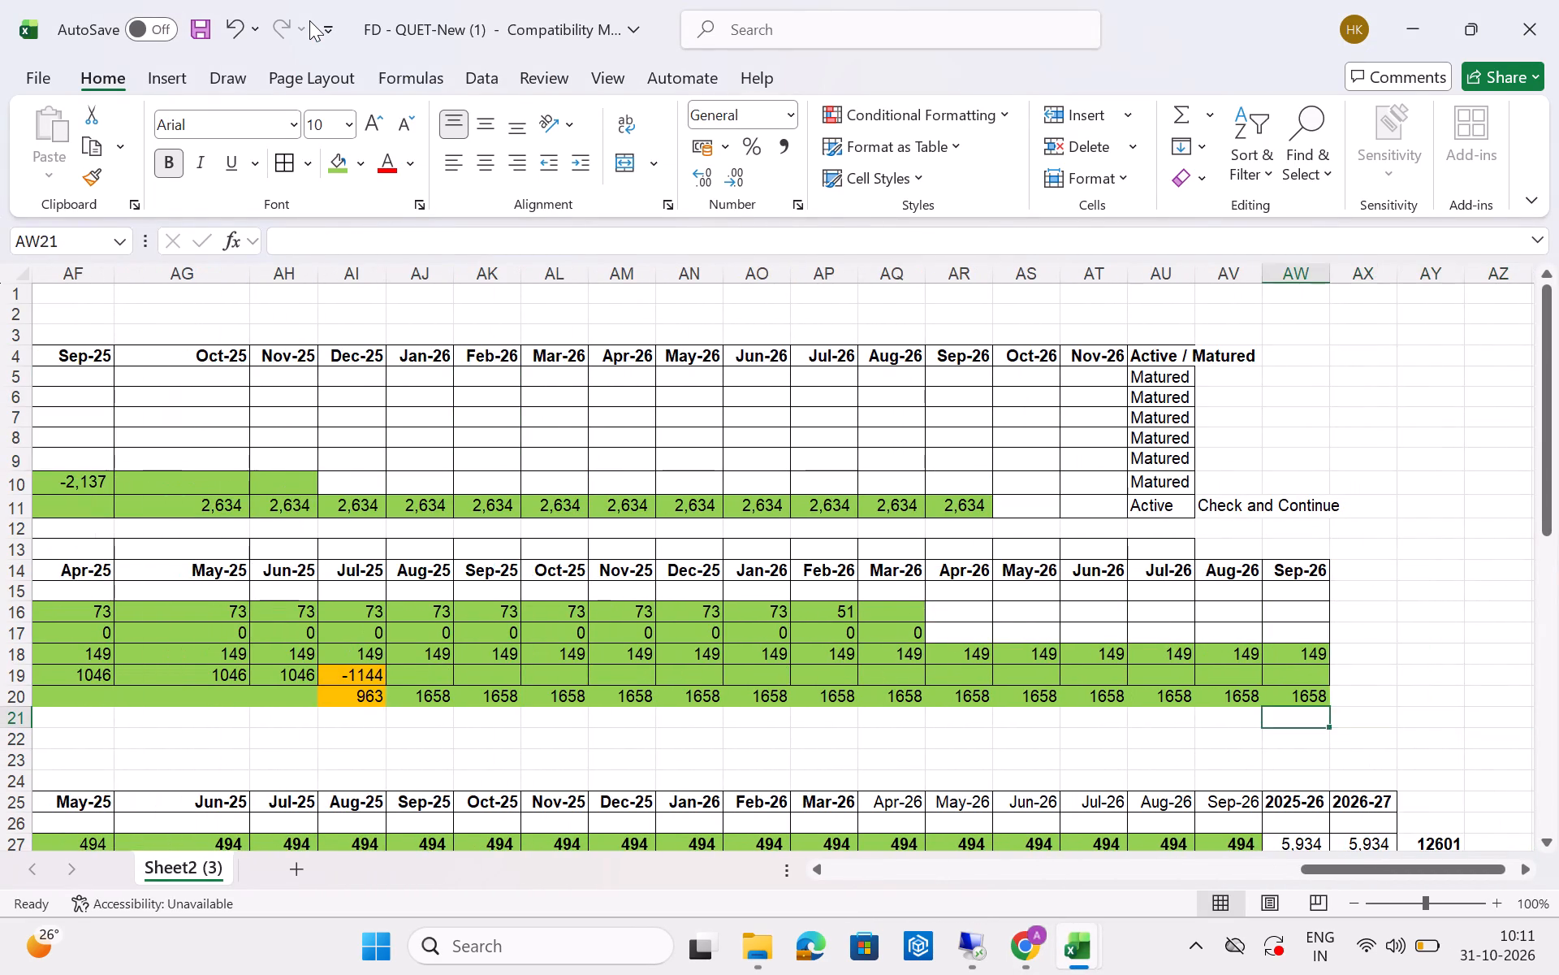
Select the BEO Anukal monthly interest in row 20 backwards from Sep-26 (AW20) and check the formula in AV20.
{"action": "key", "text": "Up"}
{"action": "key", "text": "shift+Left"}
{"action": "key", "text": "shift+Left"}
{"action": "key", "text": "shift+Left"}
{"action": "key", "text": "shift+Left"}
{"action": "key", "text": "shift+Left"}
{"action": "key", "text": "shift+Left"}
{"action": "key", "text": "shift+Left"}
{"action": "key", "text": "shift+Left"}
{"action": "key", "text": "shift+Left"}
{"action": "key", "text": "shift+Left"}
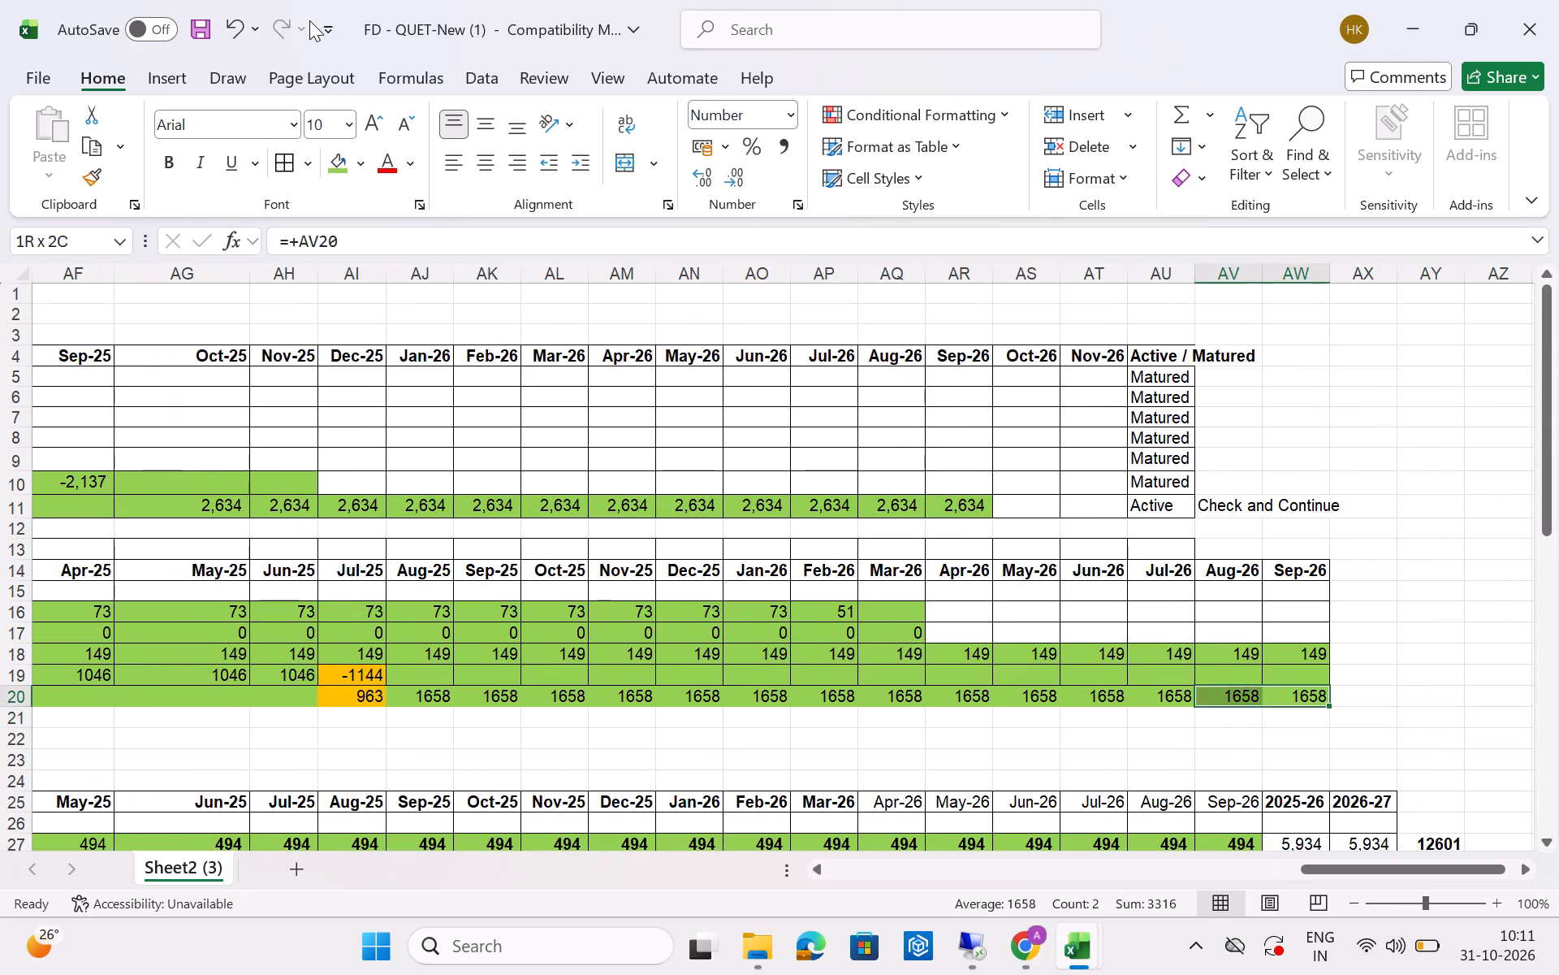
{"action": "key", "text": "Left"}
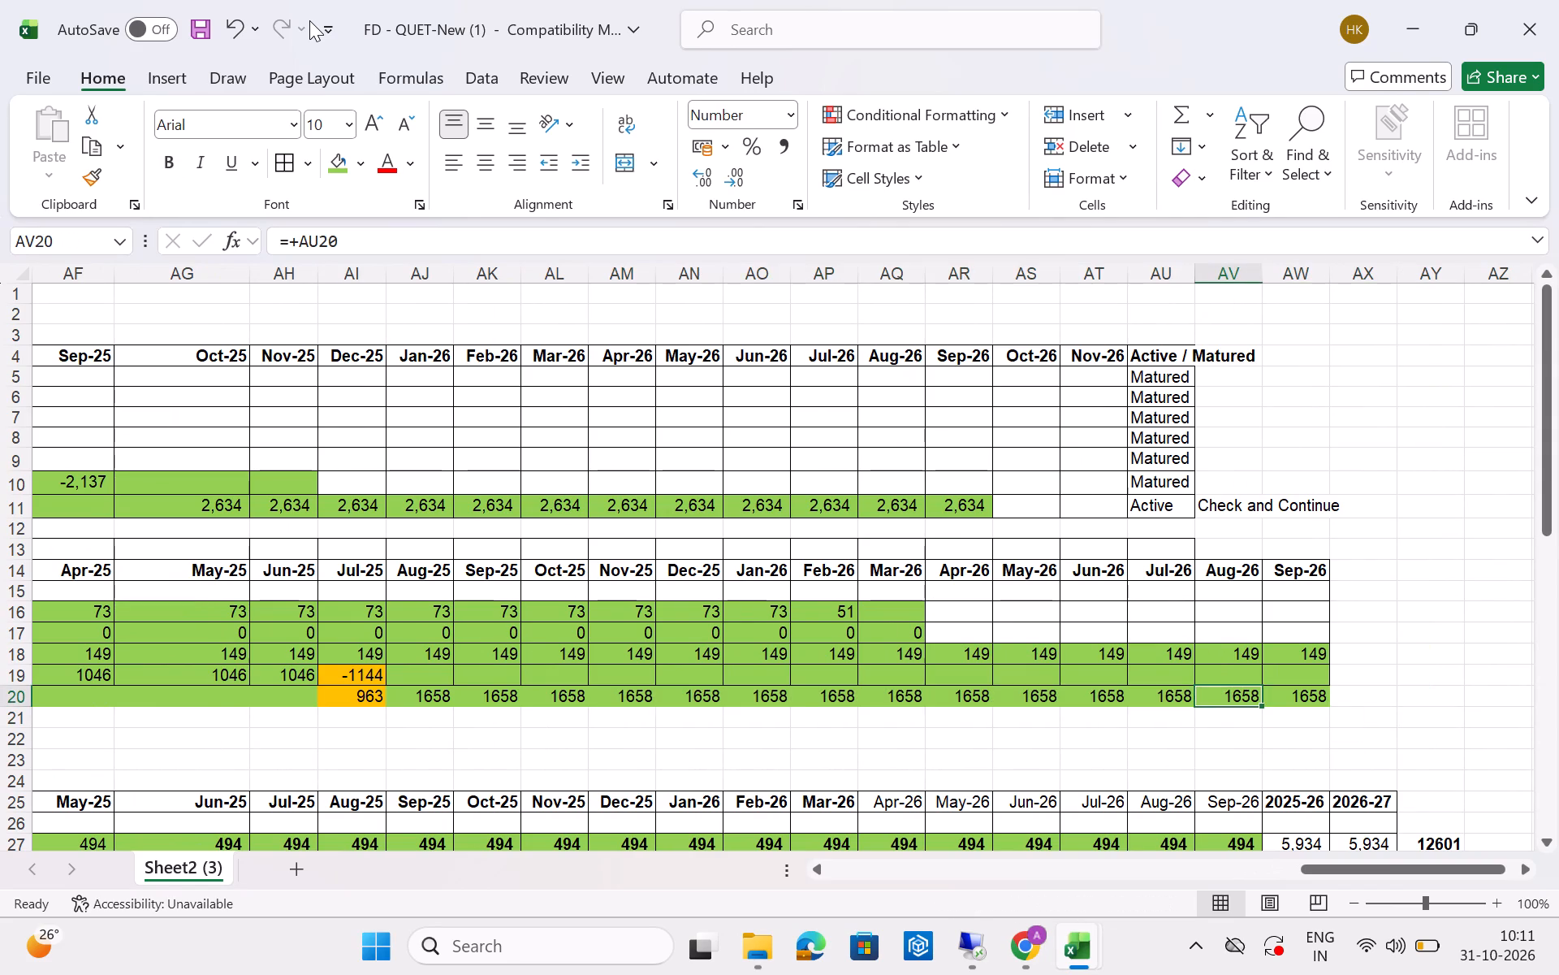
Switch from the workbook to the Remote Desktop Connection window.
{"action": "key", "text": "alt+Tab"}
{"action": "key", "text": "alt+Tab"}
{"action": "key", "text": "alt+Right"}
{"action": "key", "text": "alt+Left"}
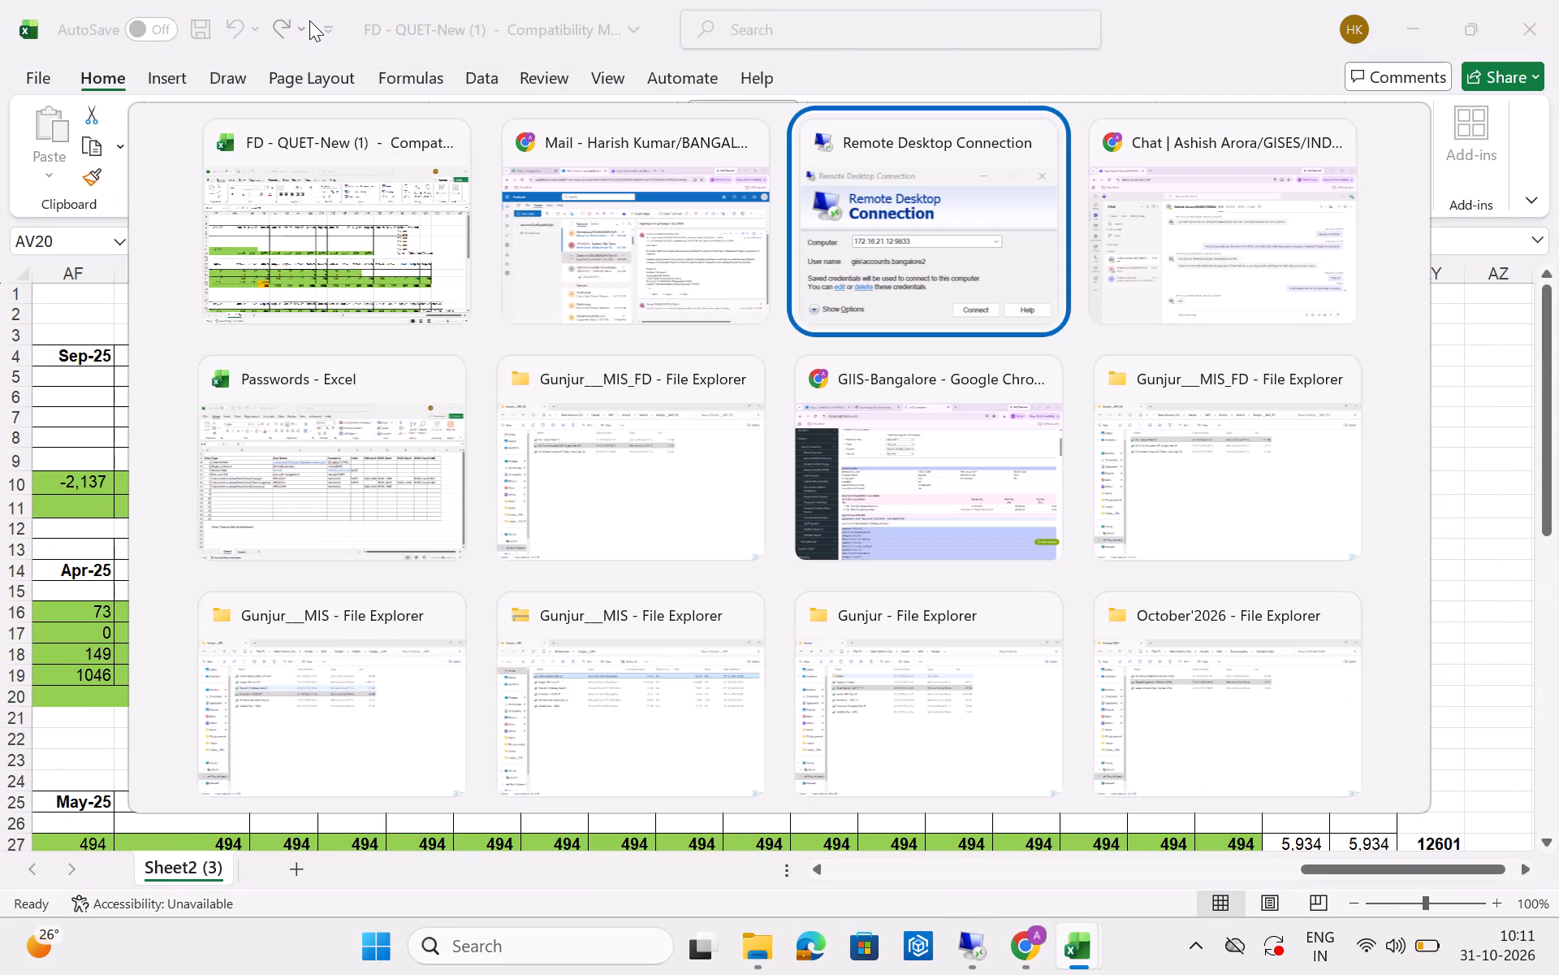